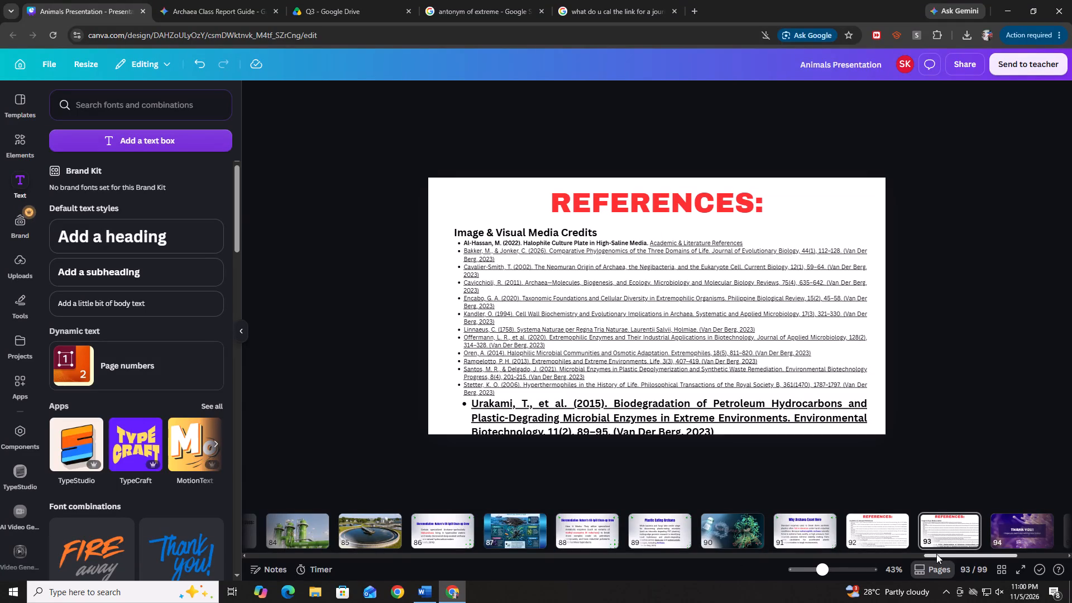
Look over the bioremediation and PCR & DNA Replication slides, and return to the beginning of the deck.
drag(936, 554, 898, 558)
click(795, 540)
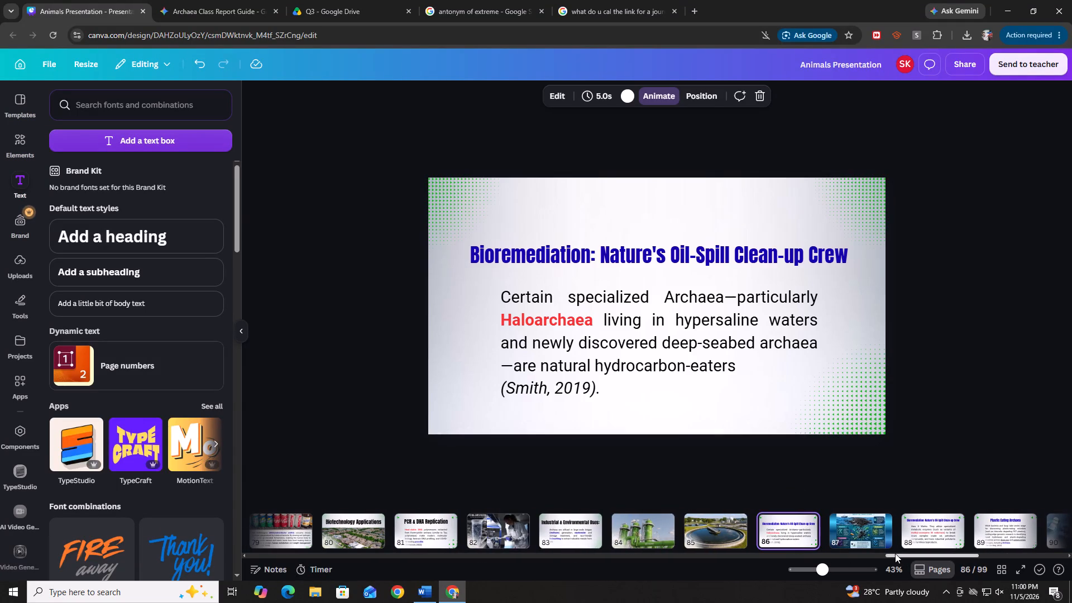
click(903, 535)
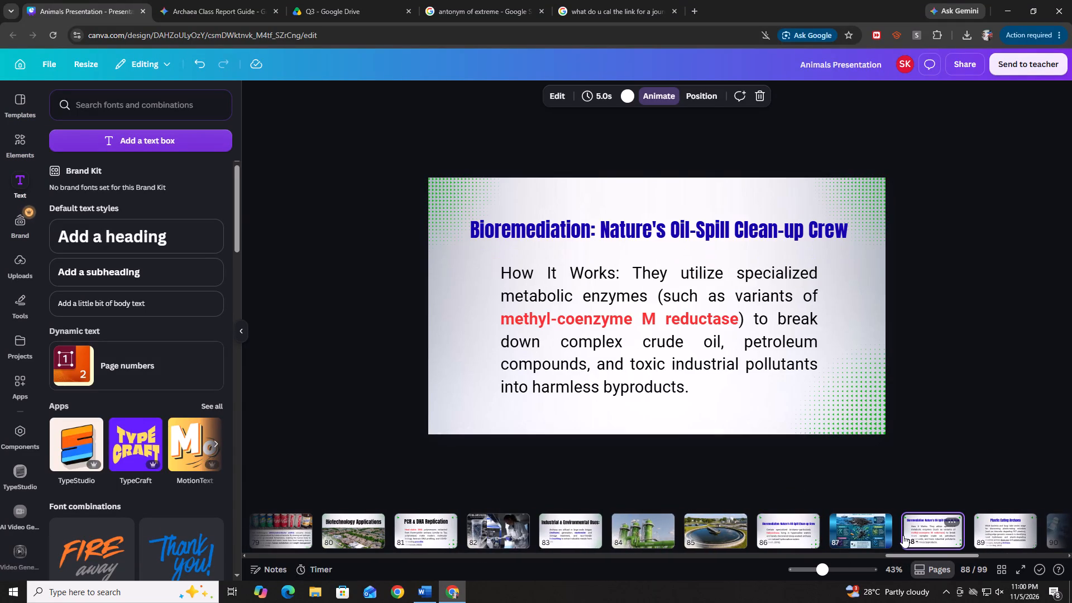
click(434, 536)
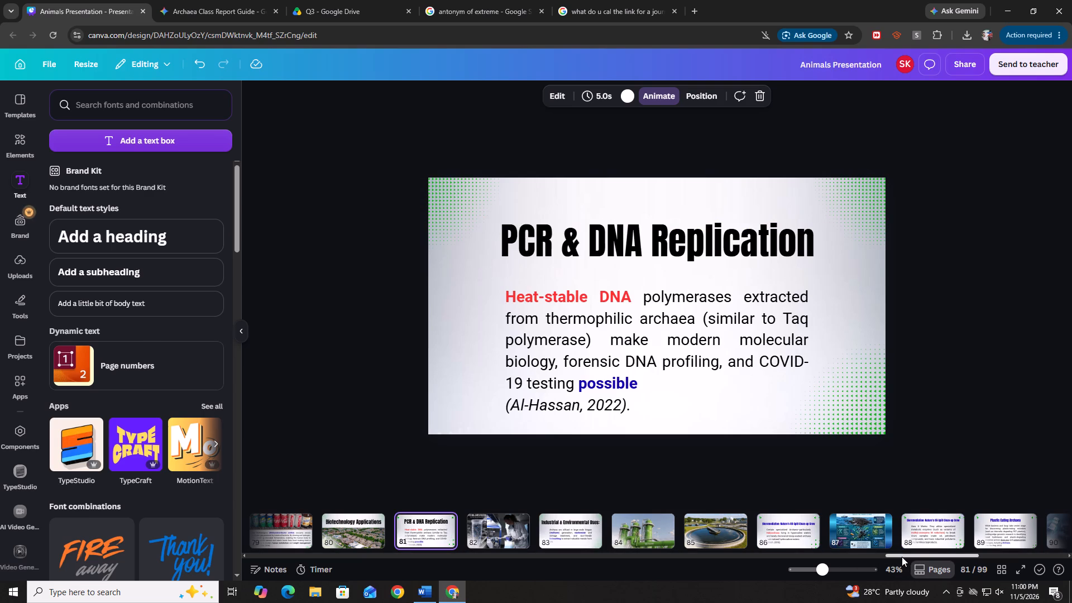
drag(902, 557, 989, 549)
drag(987, 556, 497, 569)
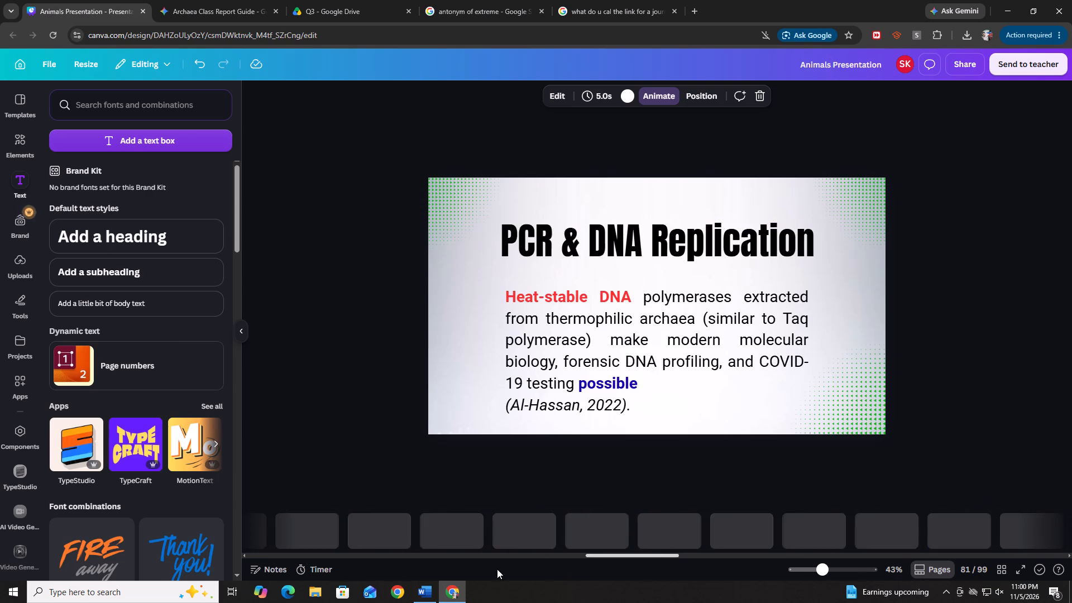
drag(497, 569, 229, 554)
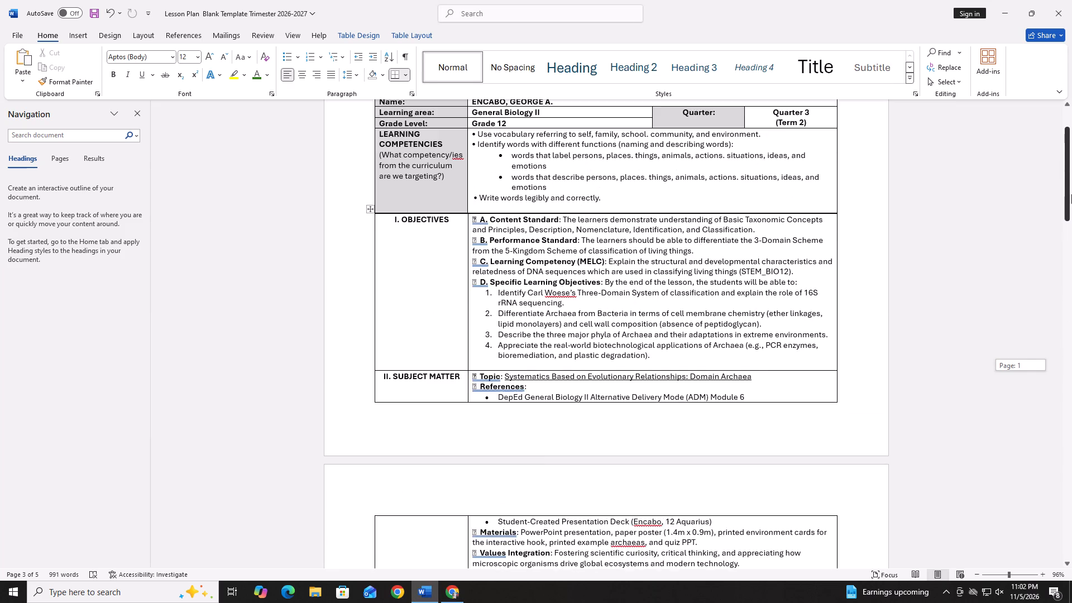
drag(1071, 194, 1071, 216)
click(730, 419)
key(Return)
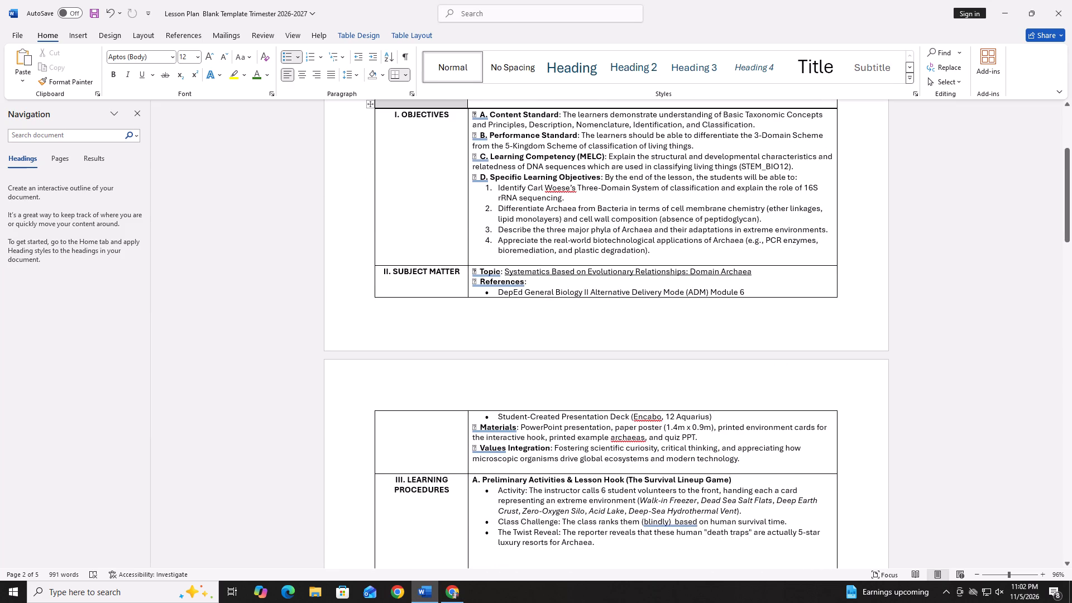
text(nline)
key(space)
key(BackSpace)
key(BackSpace)
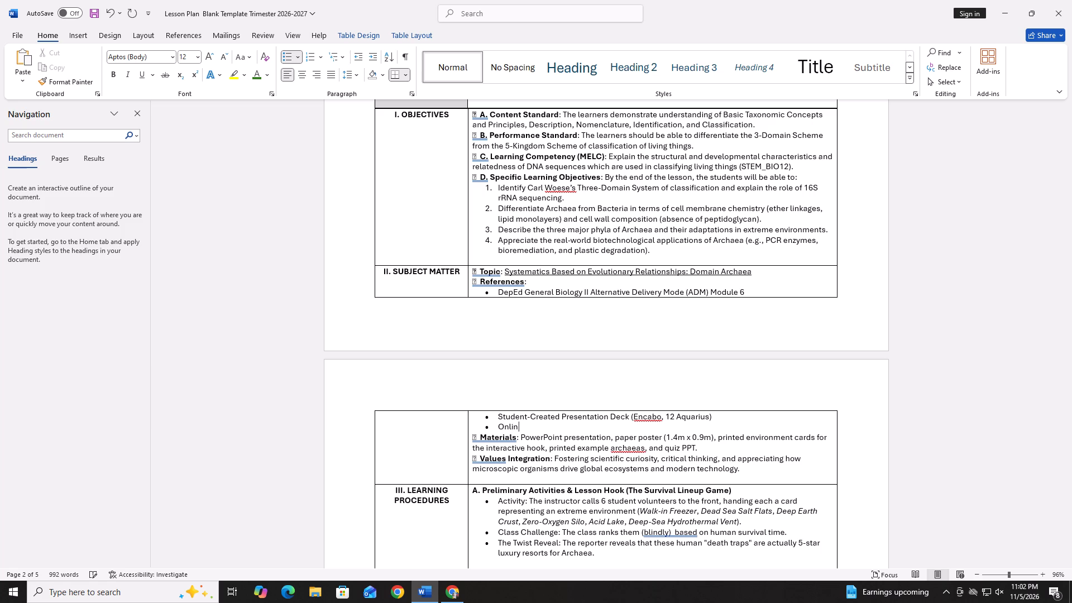
key(BackSpace)
text(ne journals and o)
key(BackSpace)
text(sourc)
text(es)
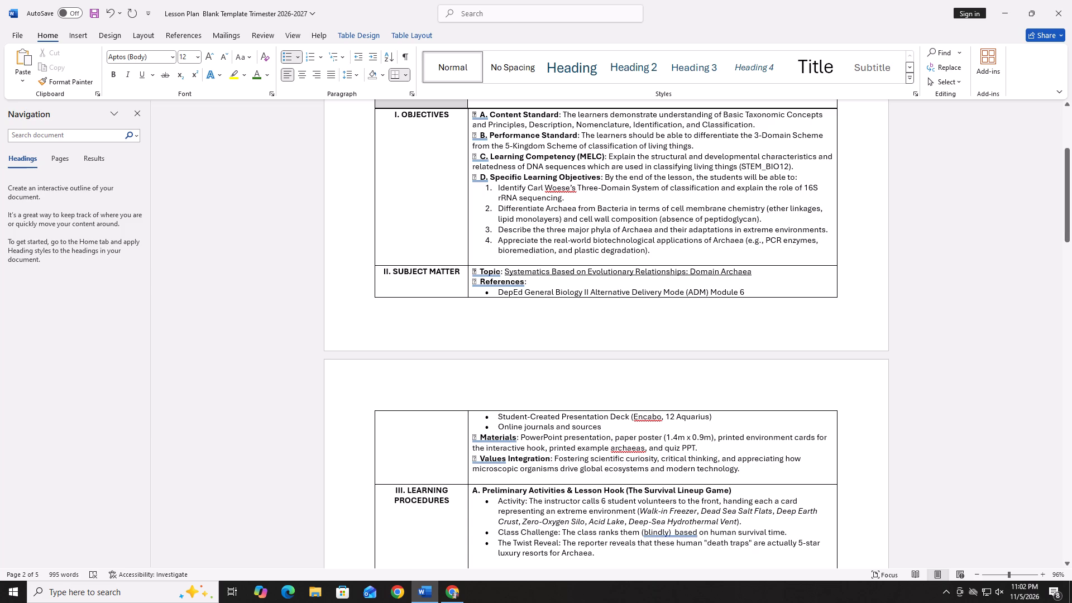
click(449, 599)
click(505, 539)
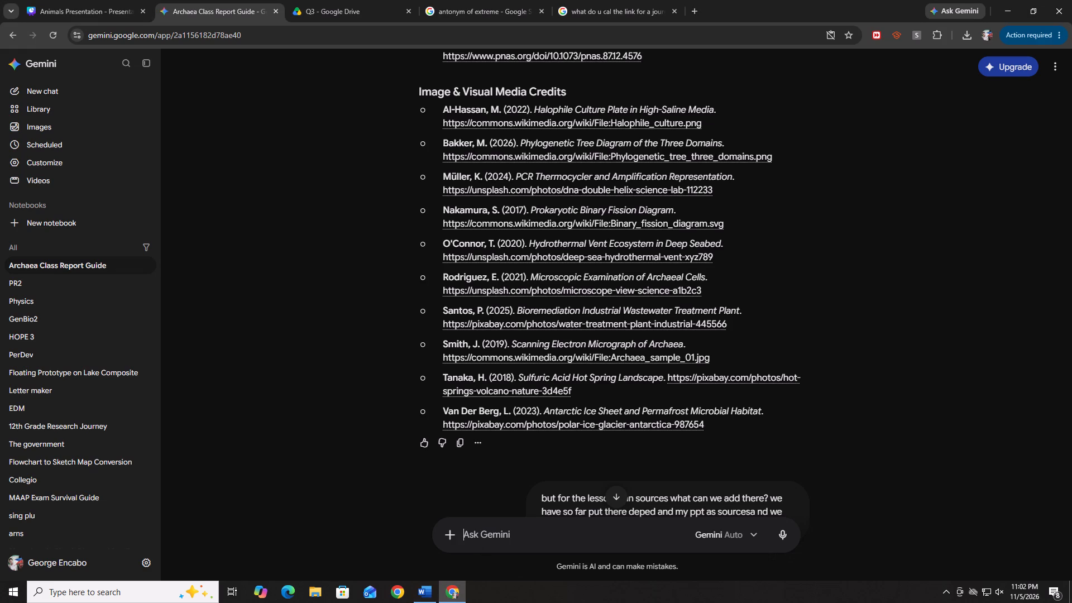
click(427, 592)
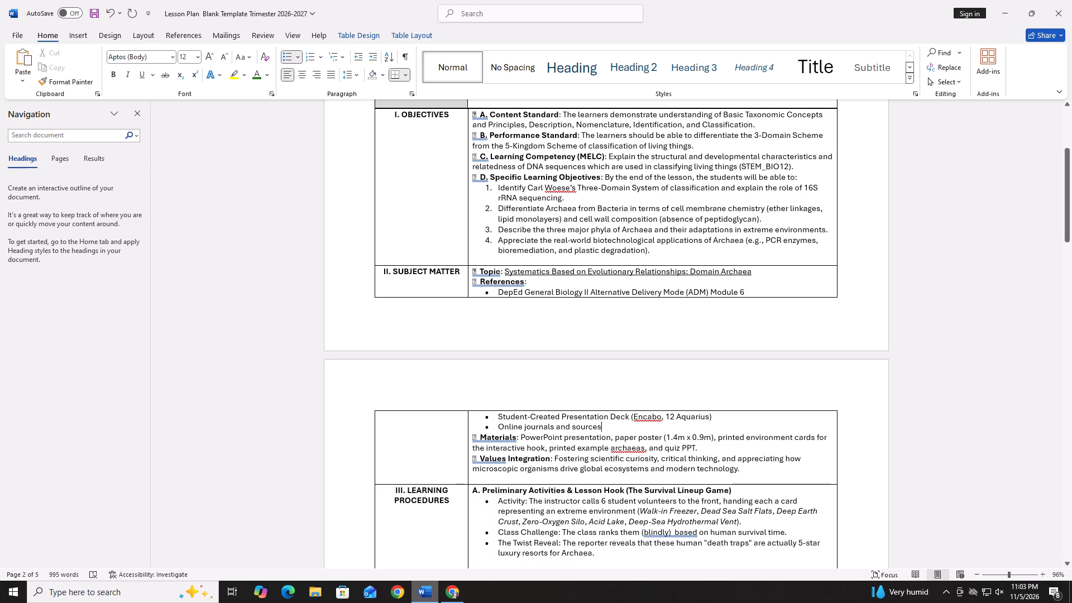
Delete the directions and all six multiple-choice questions under Part I in the Evaluation / Assessment row, keeping the part heading.
drag(1071, 205, 1071, 348)
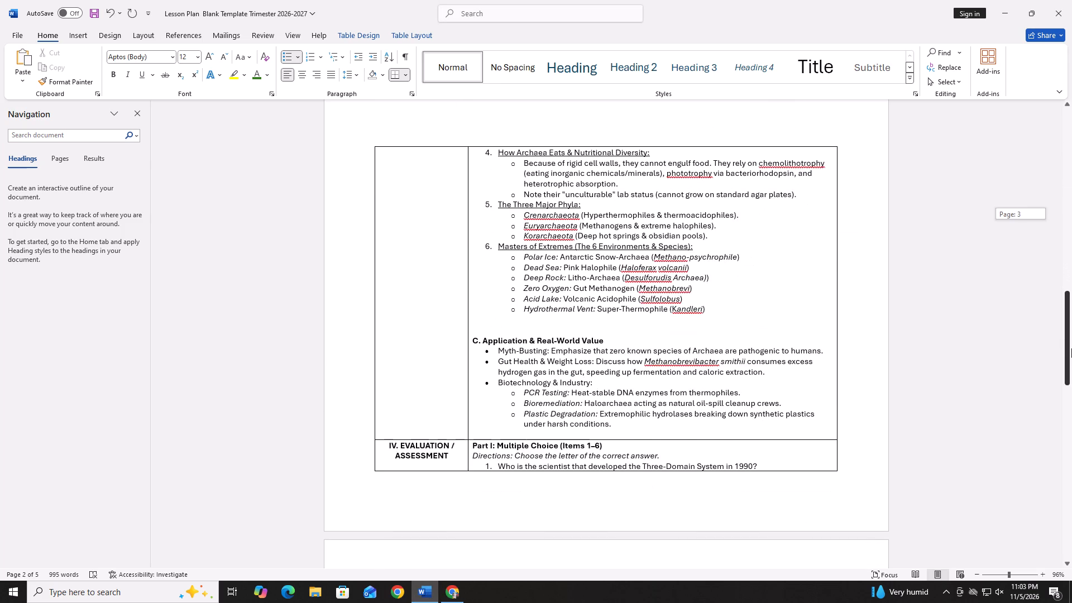
drag(1071, 348, 1071, 433)
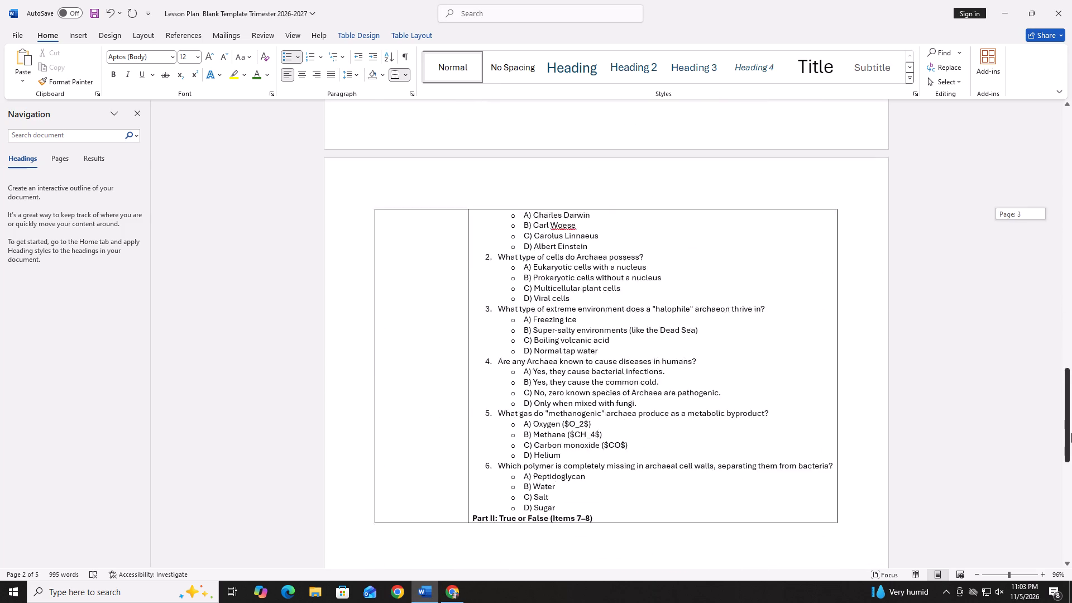
drag(1071, 433, 1071, 386)
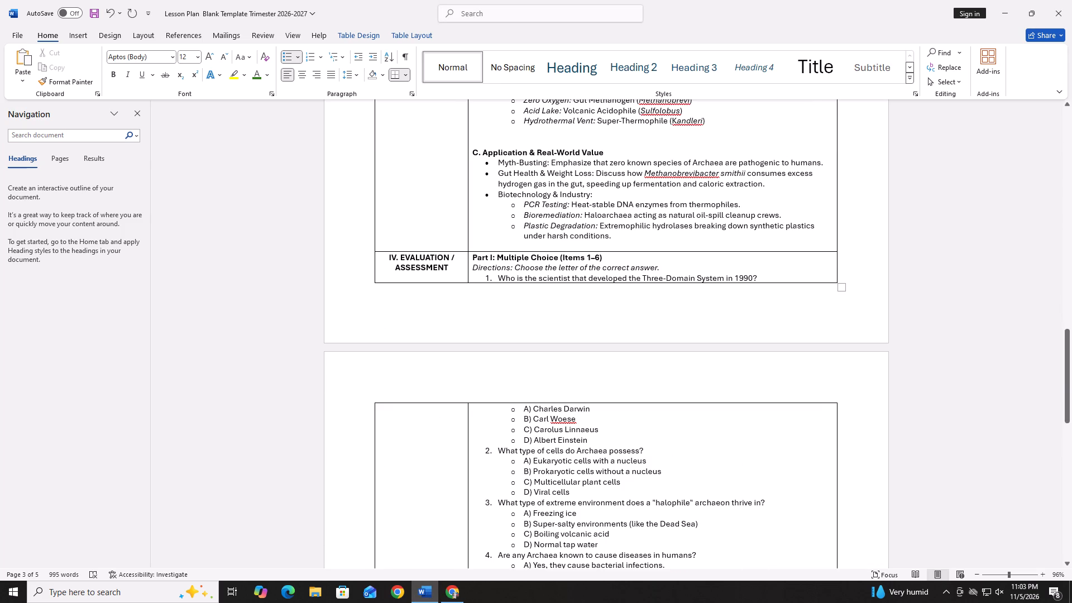
drag(474, 266, 717, 602)
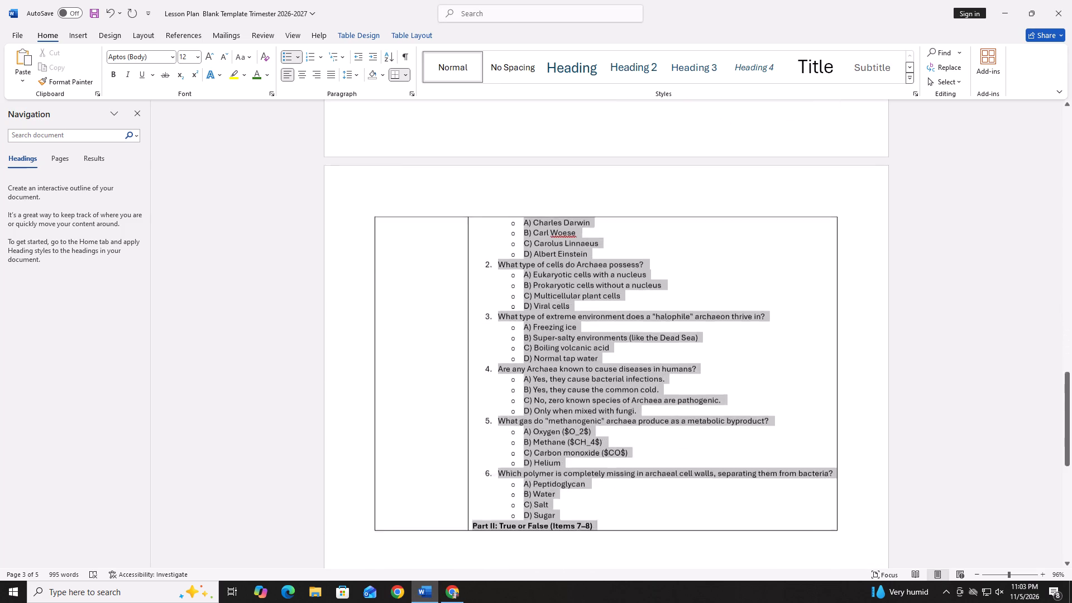
drag(717, 602, 696, 341)
key(BackSpace)
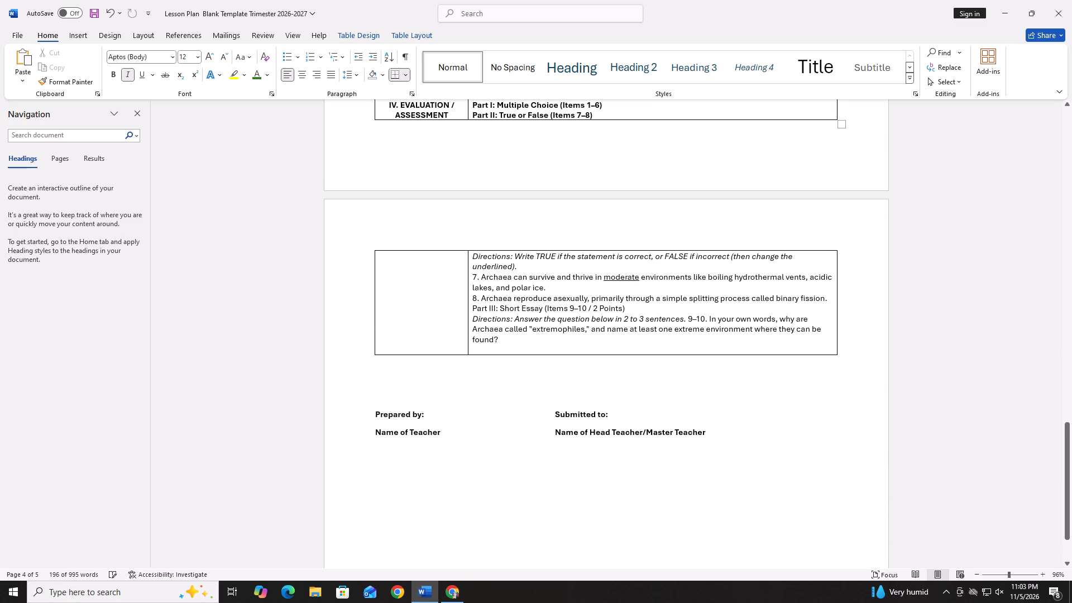
Delete the directions and items under Part II: True or False and Part III: Short Essay, keeping only the part headings.
drag(472, 274, 757, 299)
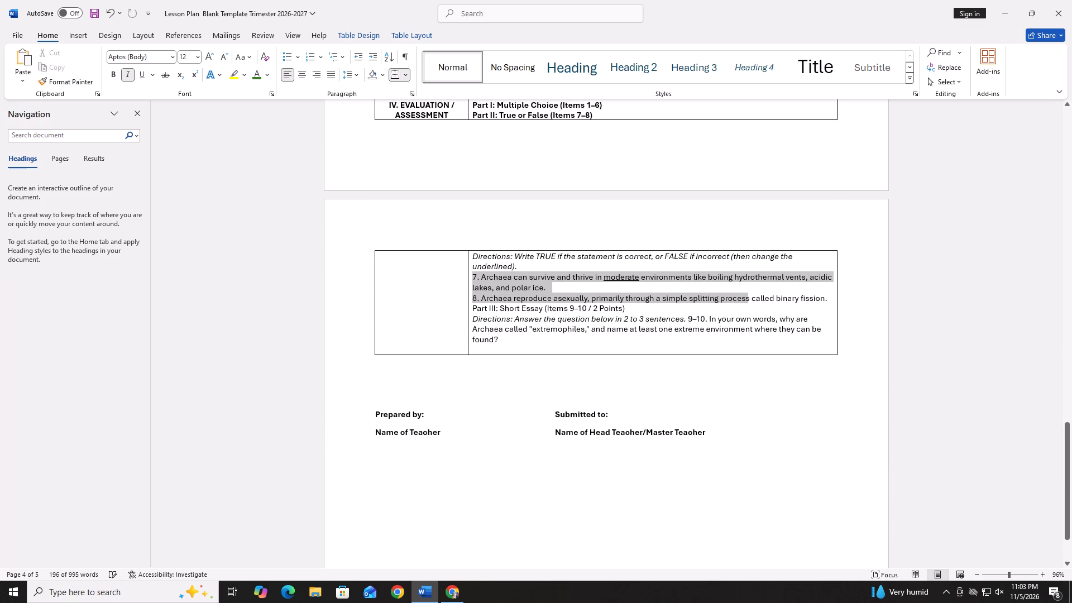
drag(757, 299, 826, 300)
key(BackSpace)
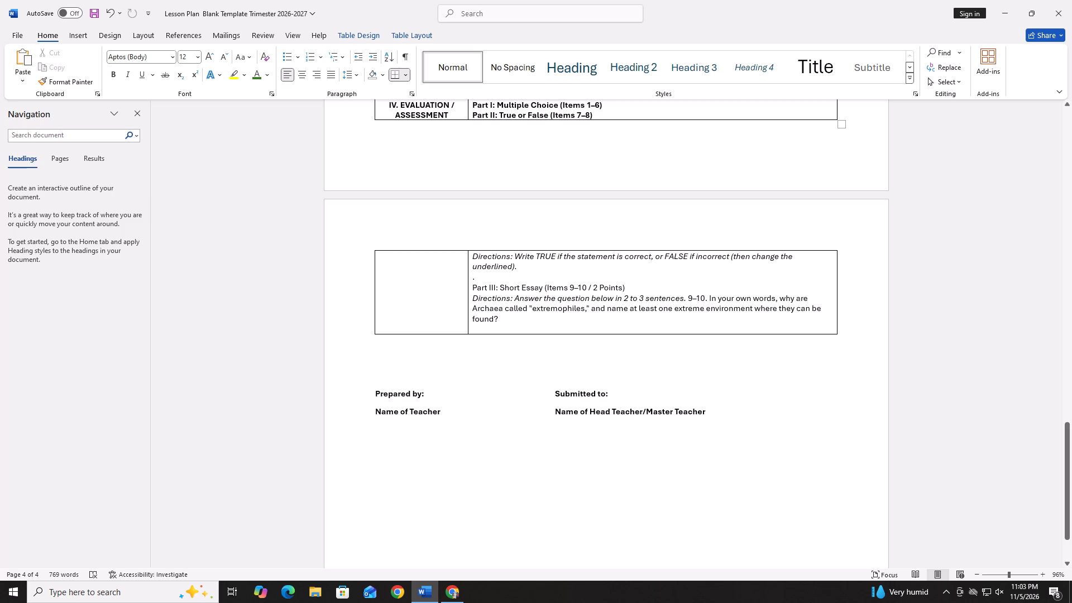
drag(474, 298, 524, 318)
key(BackSpace)
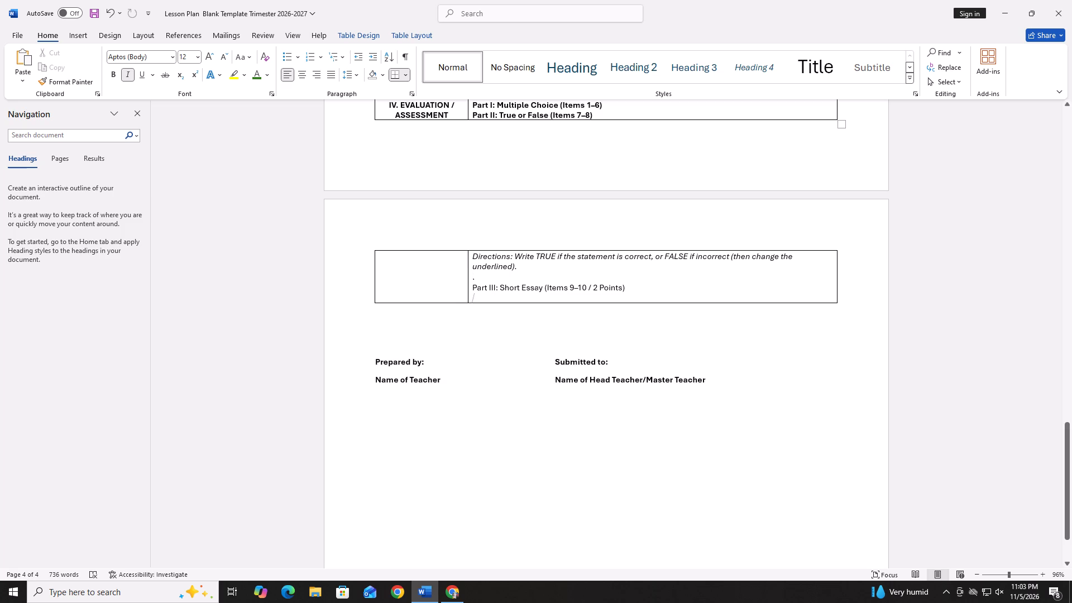
drag(473, 255, 538, 270)
key(BackSpace)
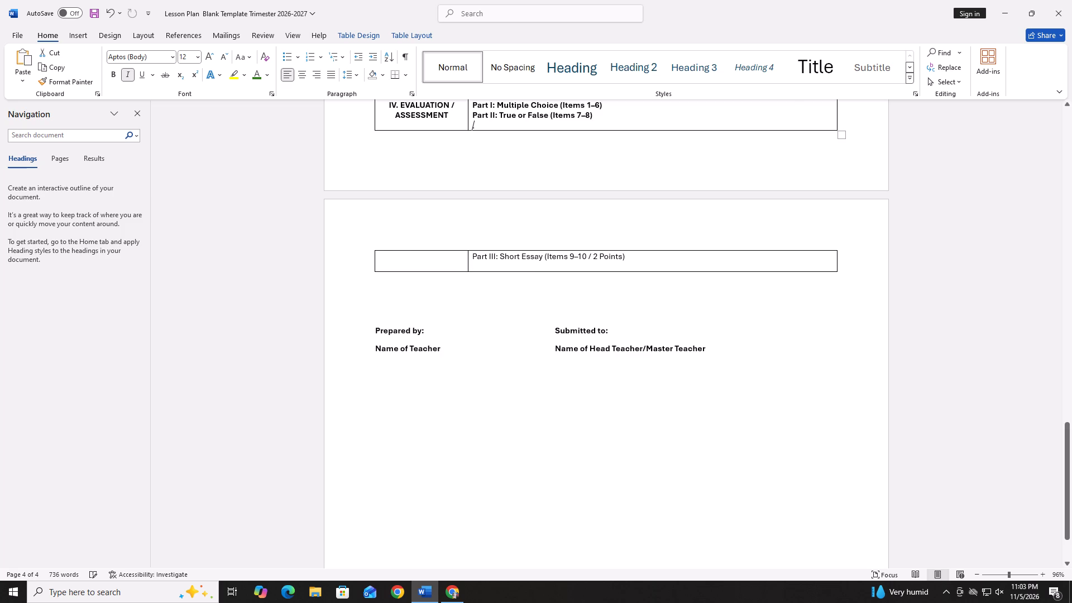
Make the Part I, Part II and Part III headings in the Evaluation / Assessment row uniformly non-bold.
drag(473, 106, 473, 106)
drag(473, 106, 639, 241)
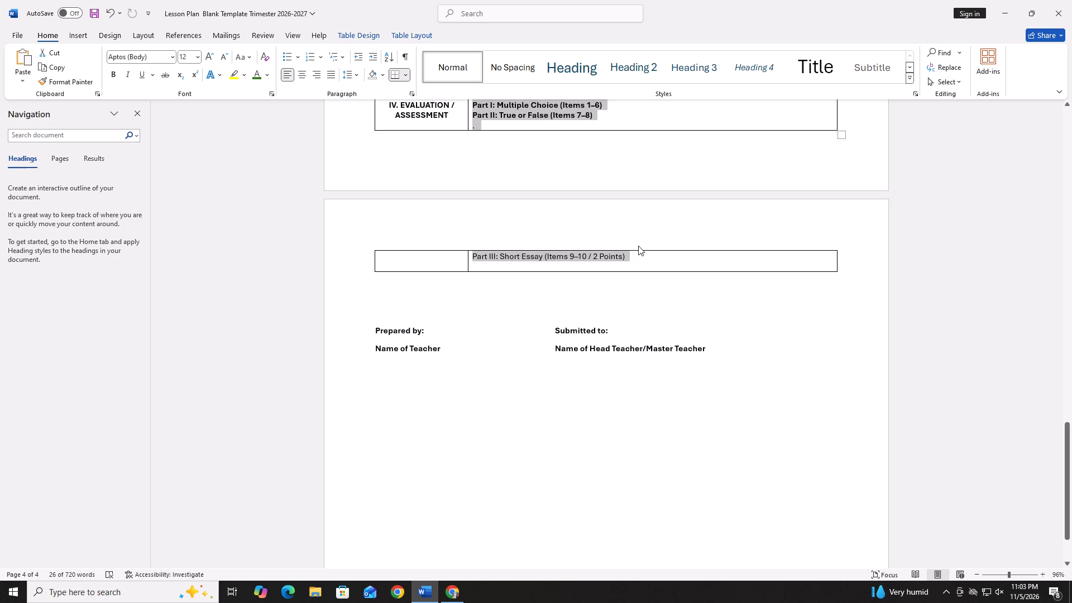
key(ctrl+b)
click(758, 313)
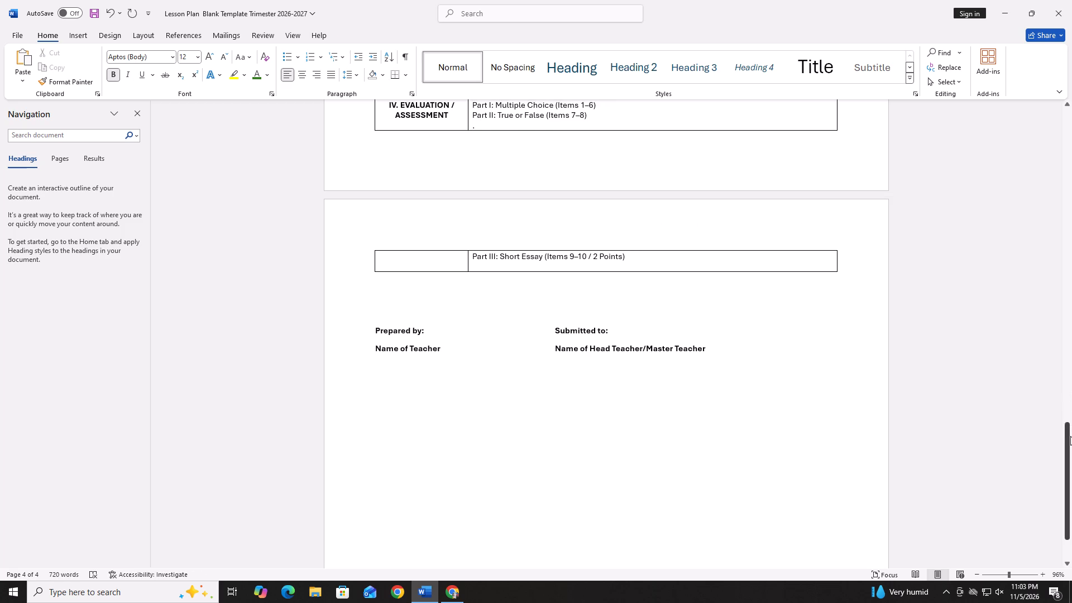
Push the "IV. EVALUATION / ASSESSMENT" label and its list of parts onto the last page by inserting blank lines before them.
drag(1070, 439, 1071, 407)
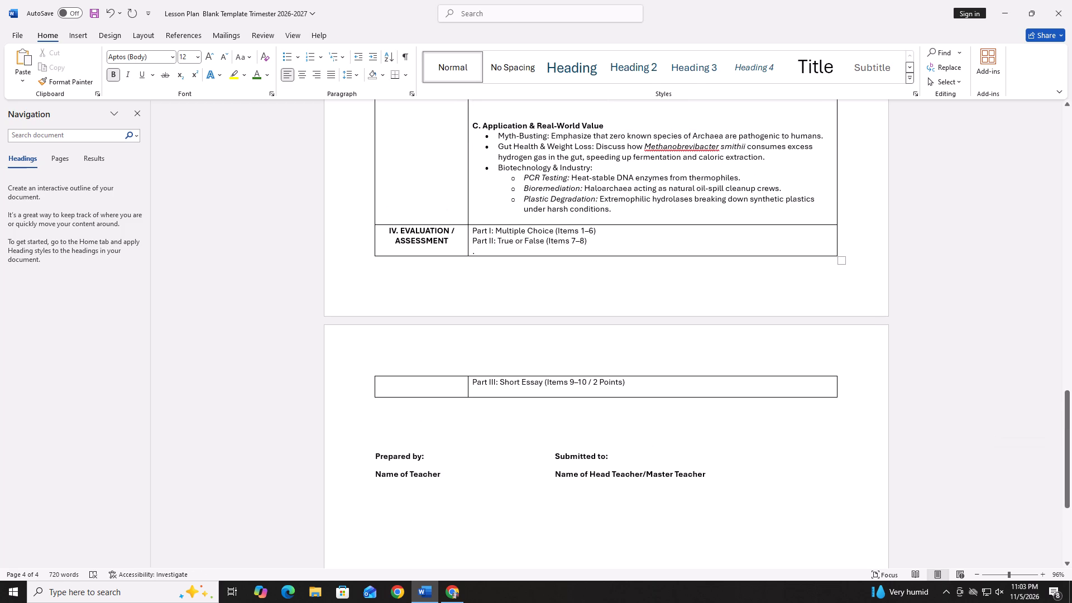
click(385, 226)
click(385, 229)
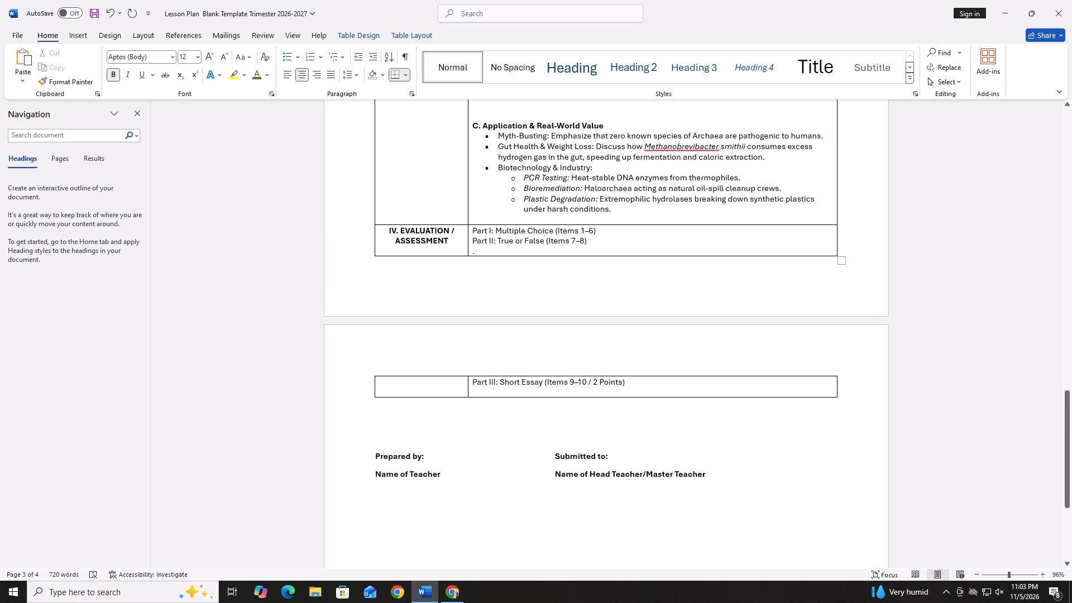
key(Return)
key(Return)
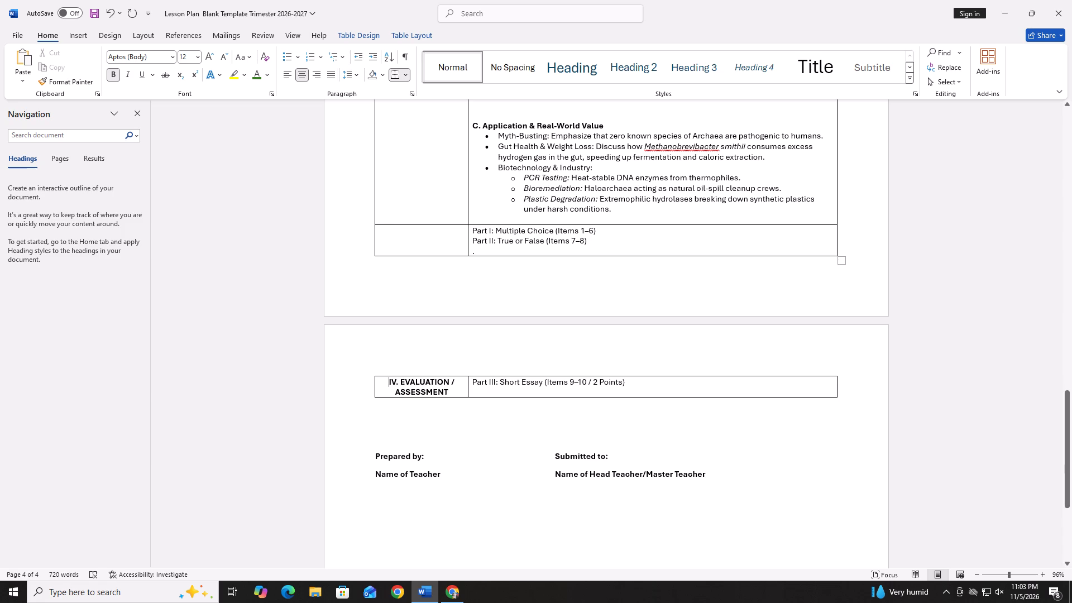
click(473, 231)
key(Return)
key(Return)
key(Return)
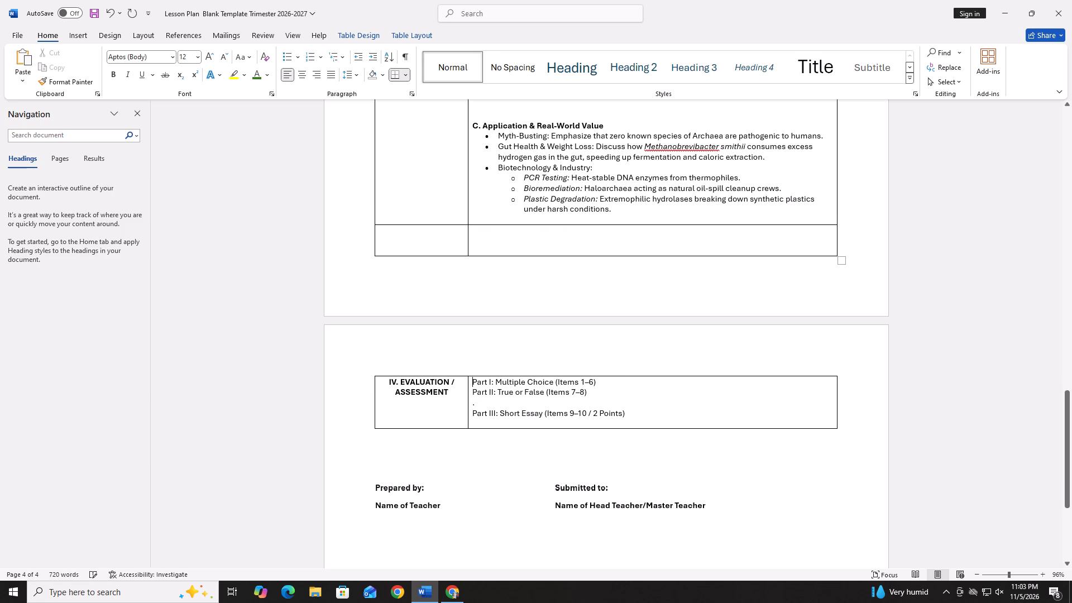
Remove the stray period and its empty line between the Part II and Part III headings.
click(505, 404)
key(BackSpace)
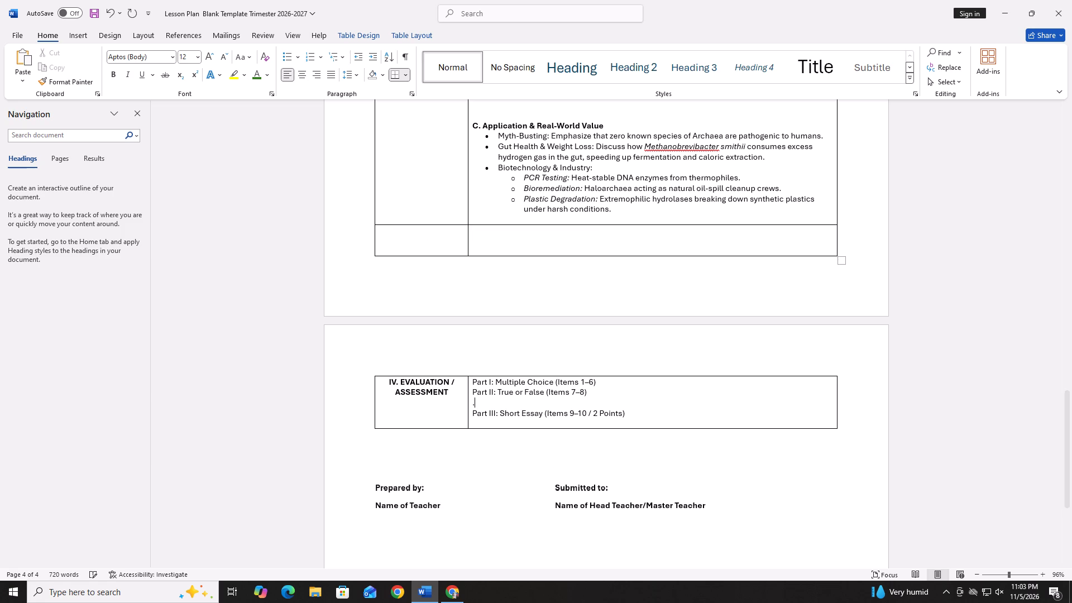
key(BackSpace)
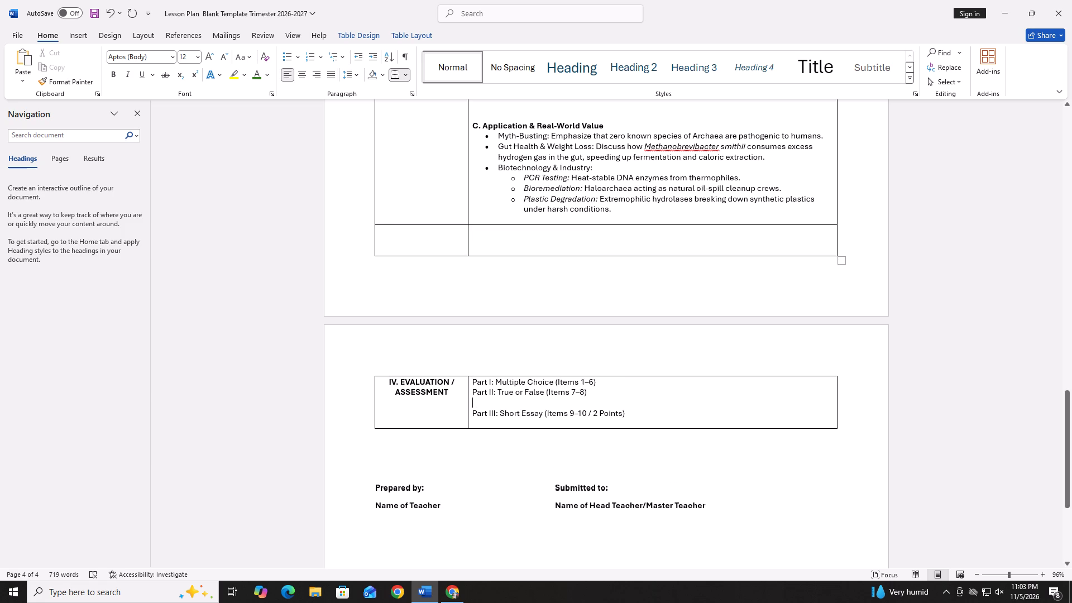
key(BackSpace)
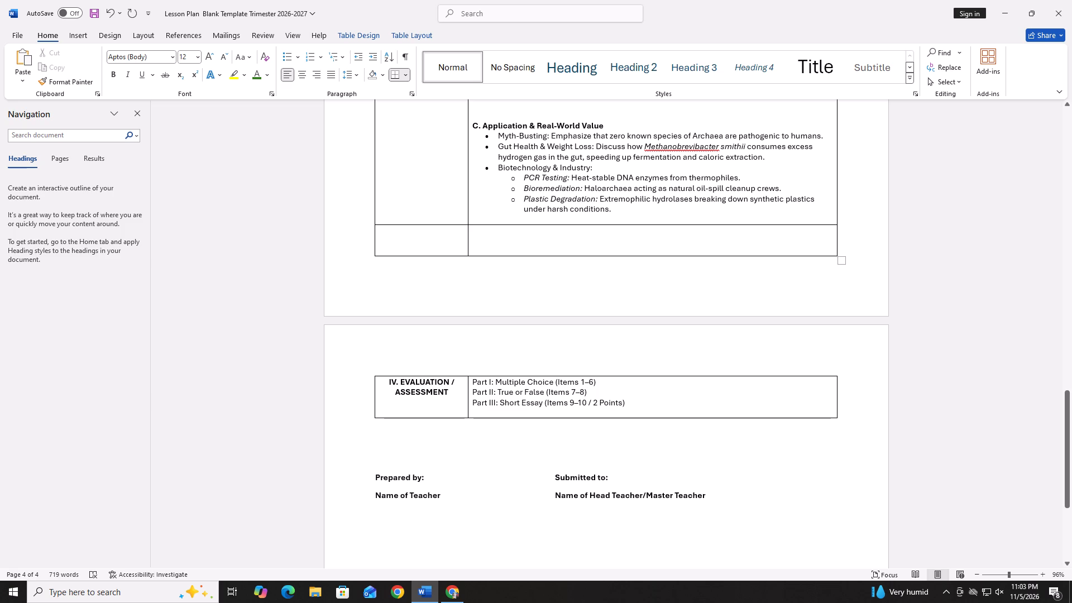
Look back through the lesson plan from the evaluation section up to the header table on the first page.
drag(1063, 427, 1071, 295)
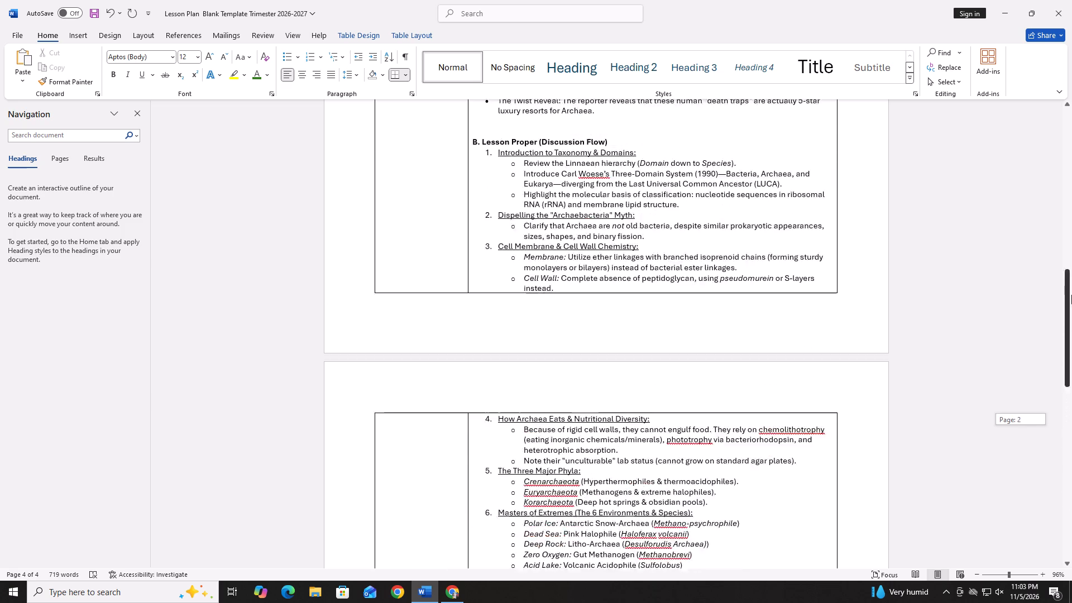
drag(1071, 295, 1071, 434)
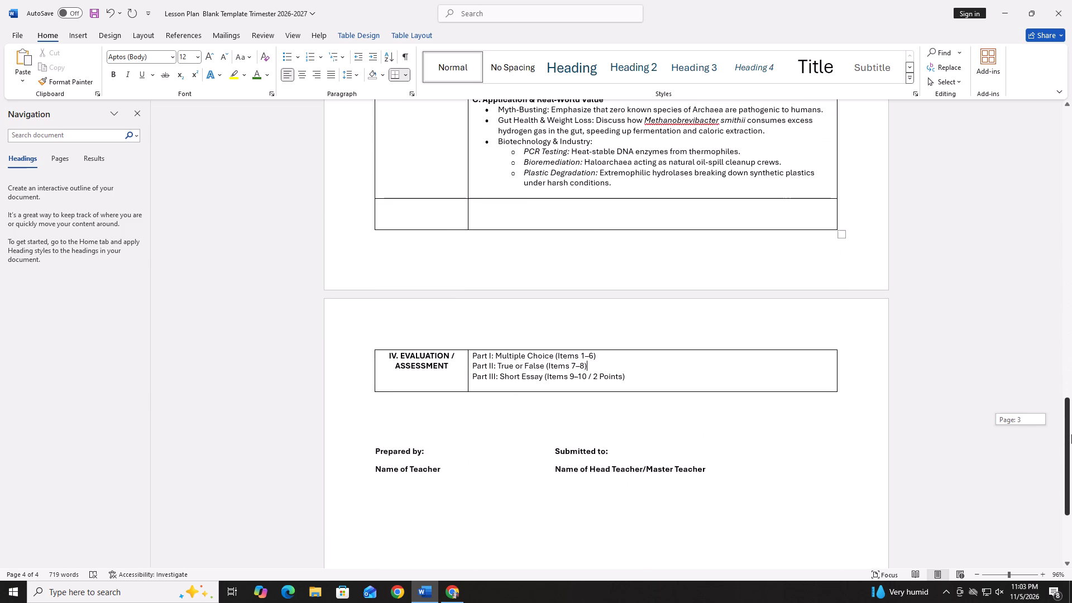
drag(1071, 434, 1071, 391)
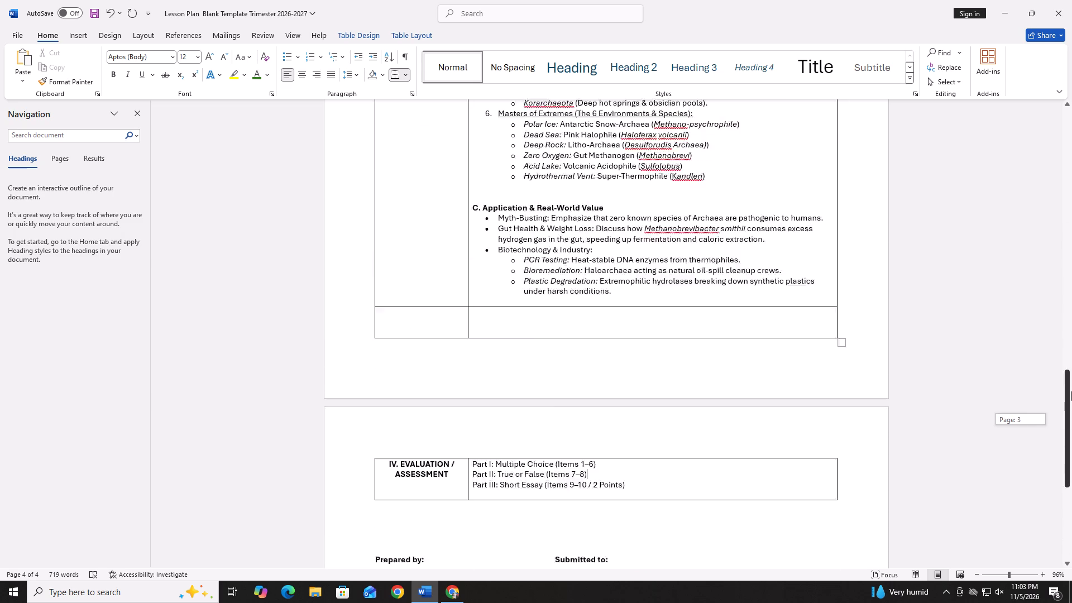
drag(1071, 391, 1071, 119)
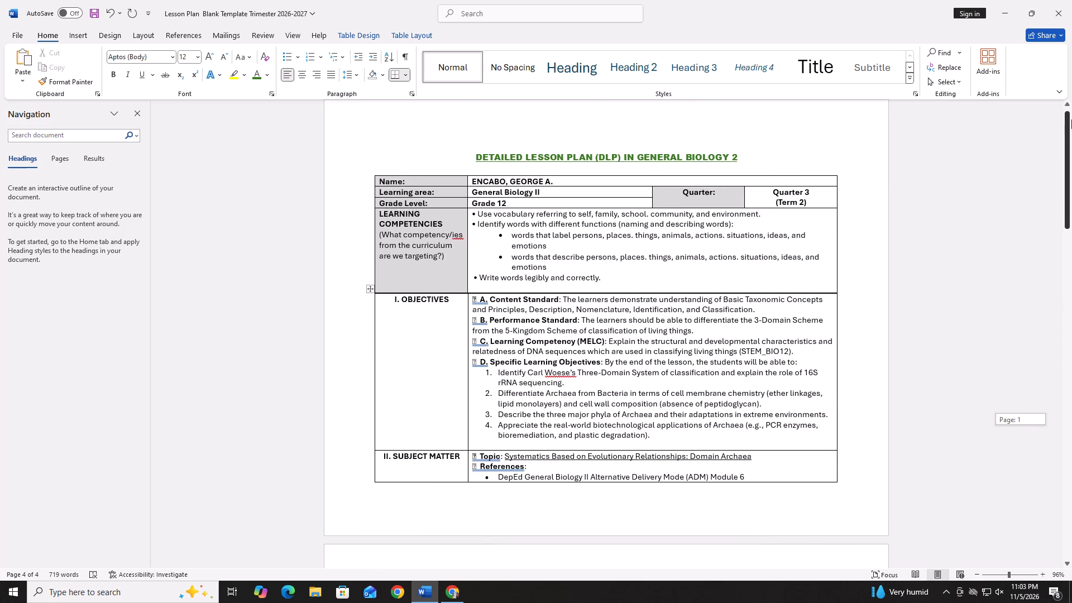
drag(1071, 119, 1071, 119)
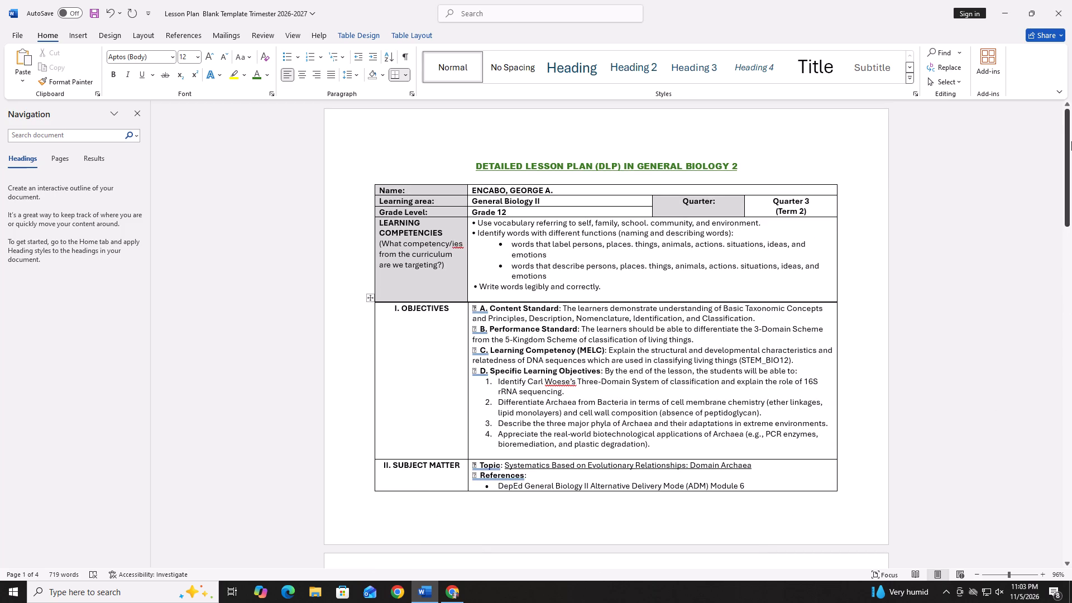
Replace the "Name of Teacher" placeholder under "Prepared by:" on the last page with the teacher's name from the header table, in capitals.
drag(1071, 141, 1071, 458)
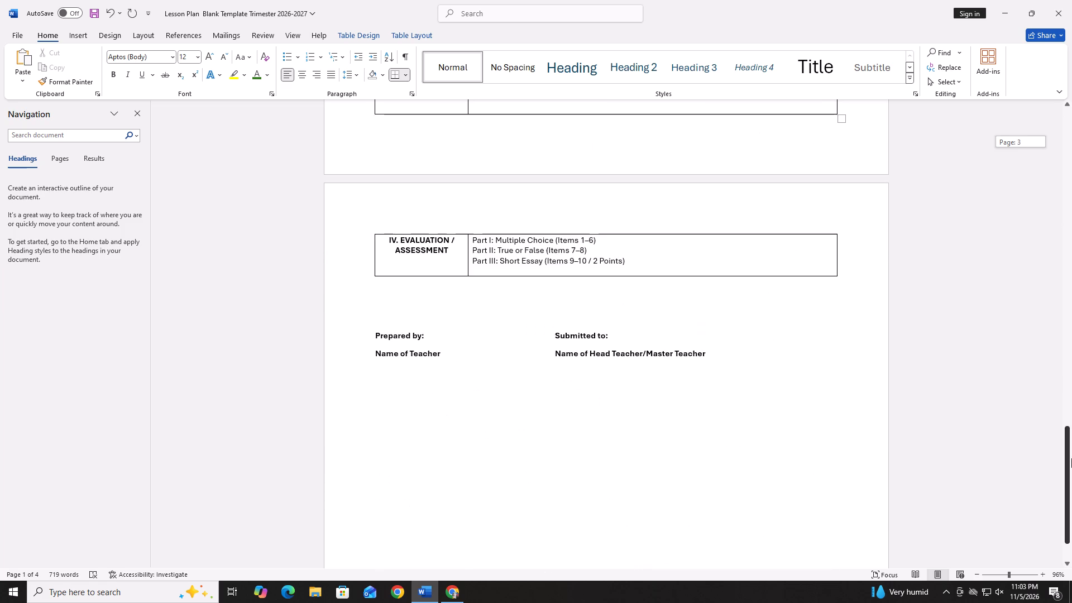
drag(1071, 458, 1071, 468)
drag(377, 319, 425, 327)
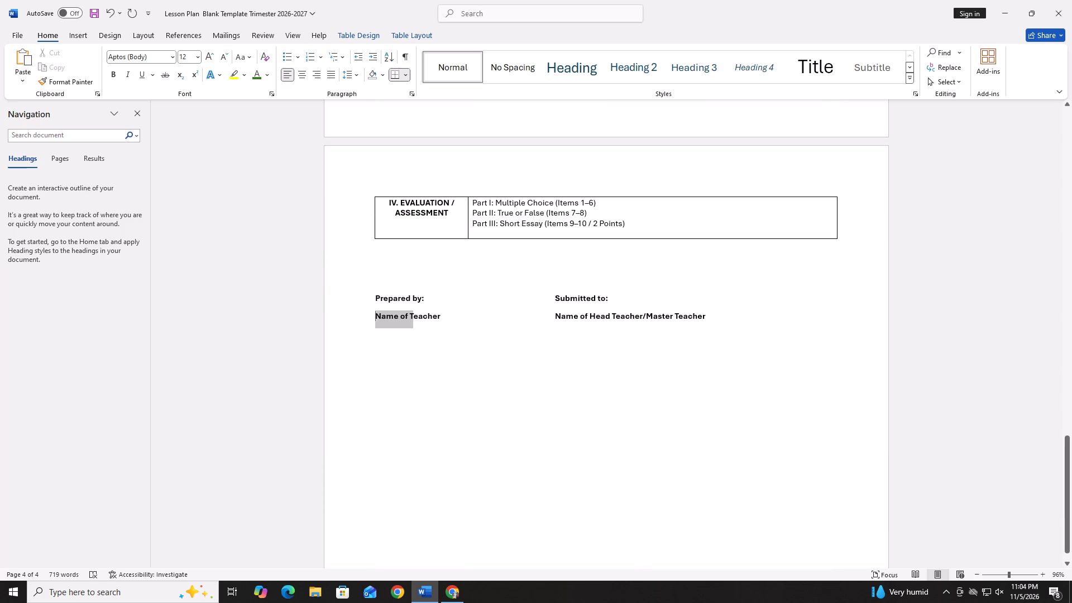
drag(425, 327, 435, 327)
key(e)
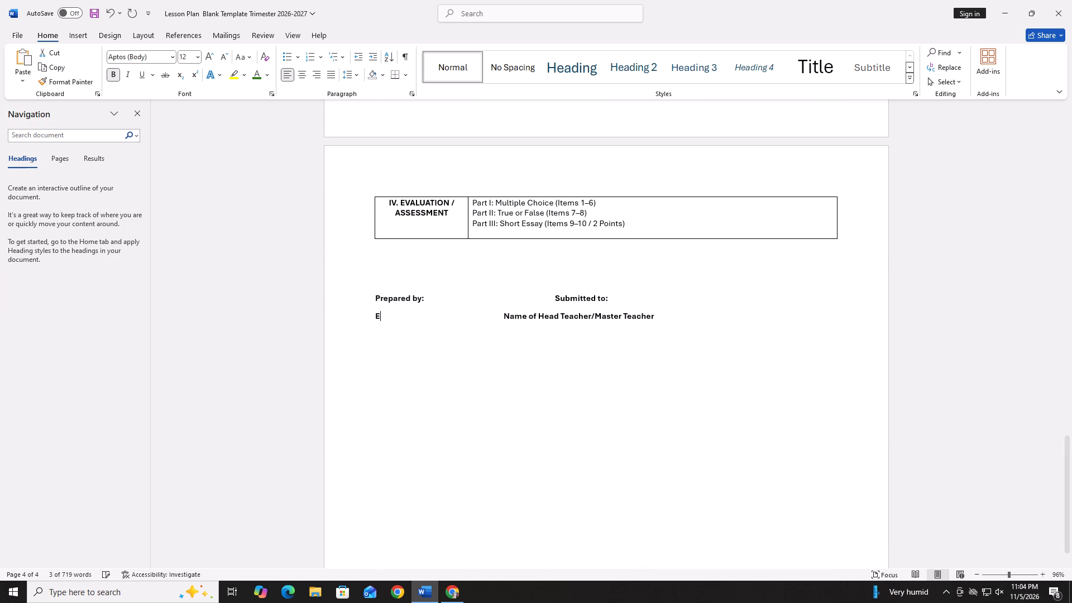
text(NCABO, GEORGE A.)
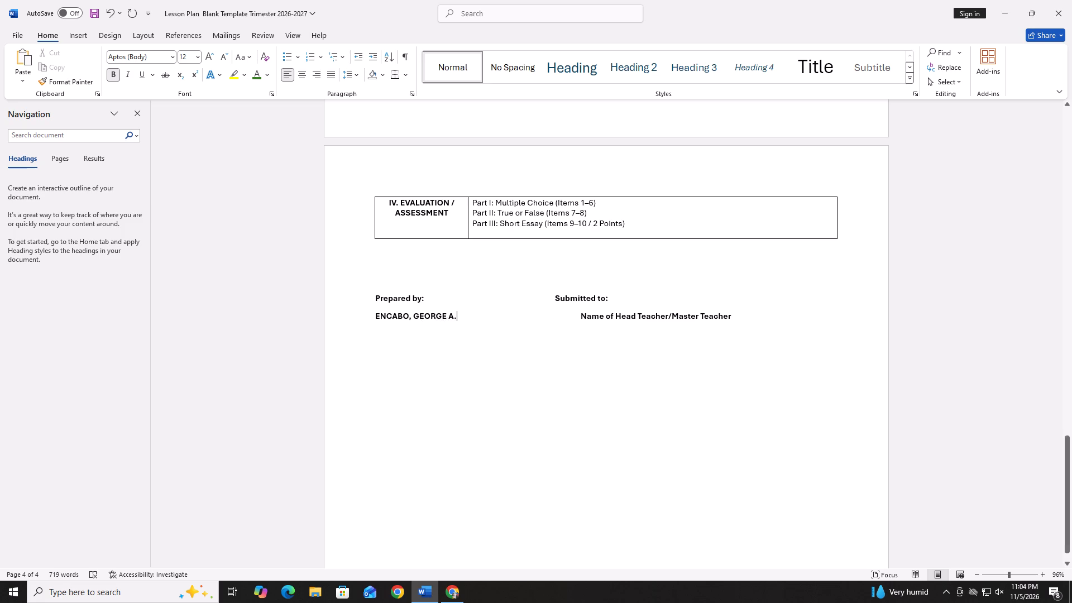
Replace the "Name of Head Teacher/Master Teacher" placeholder under "Submitted to:" with the recipient's title "MS." and surname in capitals, followed by a new line.
drag(580, 315, 767, 322)
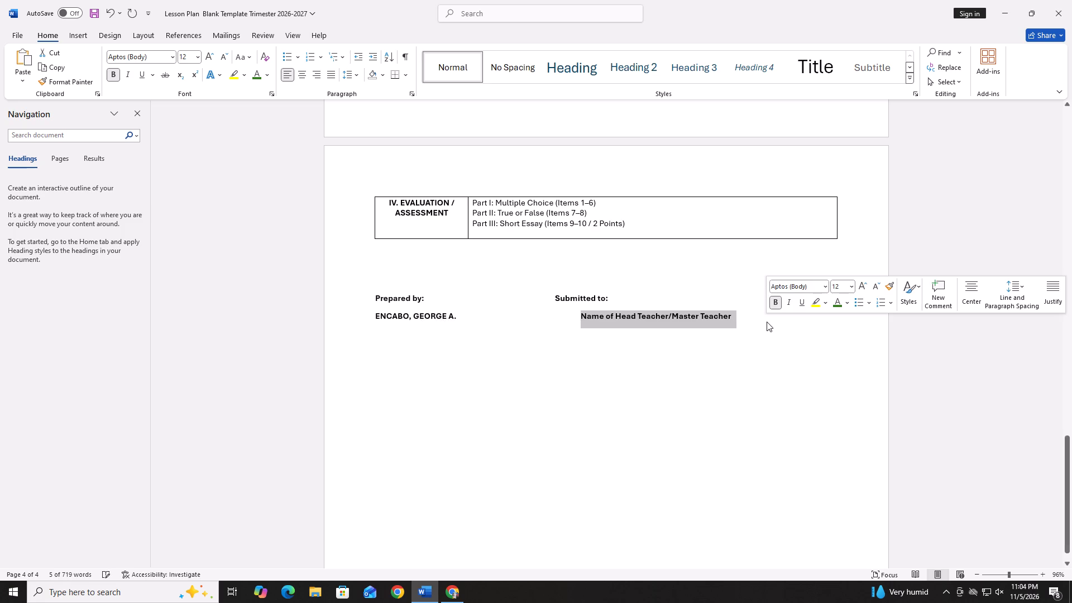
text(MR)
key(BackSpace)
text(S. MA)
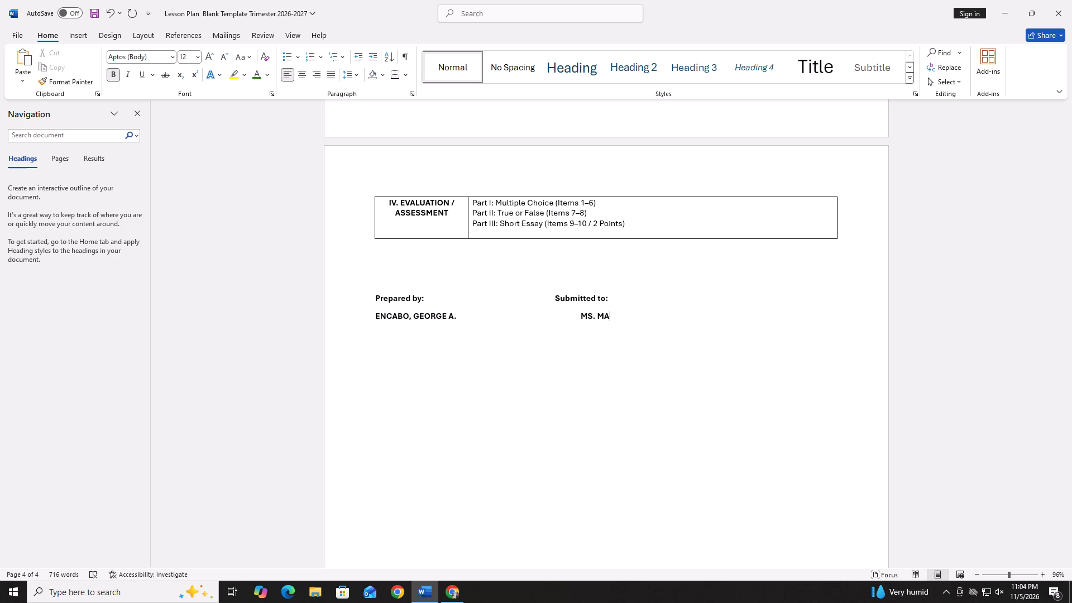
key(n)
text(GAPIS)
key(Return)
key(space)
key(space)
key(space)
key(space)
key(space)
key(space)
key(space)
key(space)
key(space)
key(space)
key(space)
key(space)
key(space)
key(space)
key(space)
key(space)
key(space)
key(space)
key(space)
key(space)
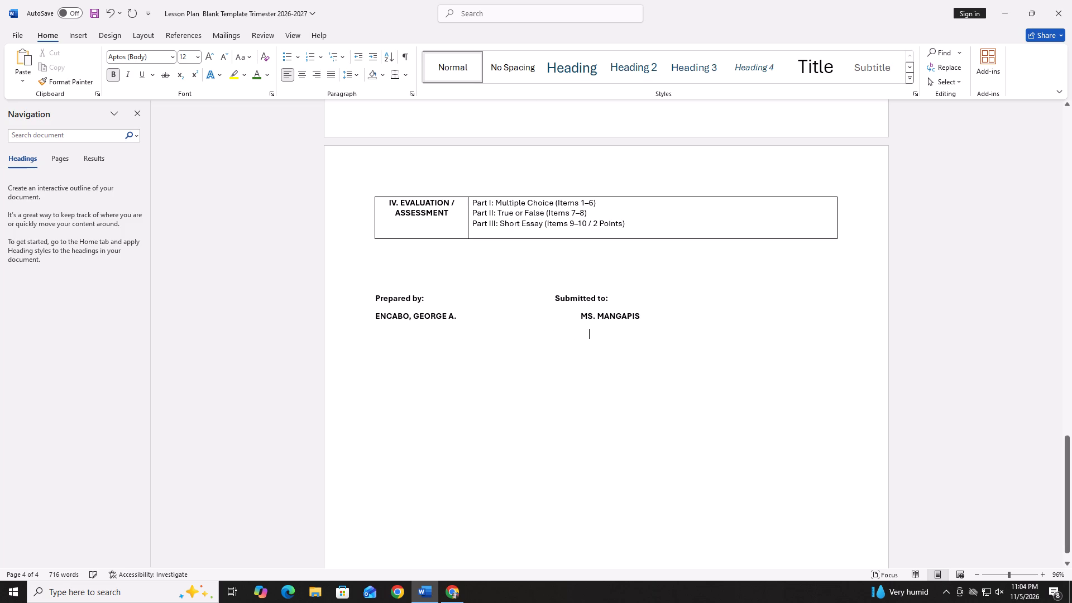
Add ", GENBIO TEACHER" after the teacher's name under "Submitted to:" in the signature block.
click(646, 315)
text(, GENBIO)
key(space)
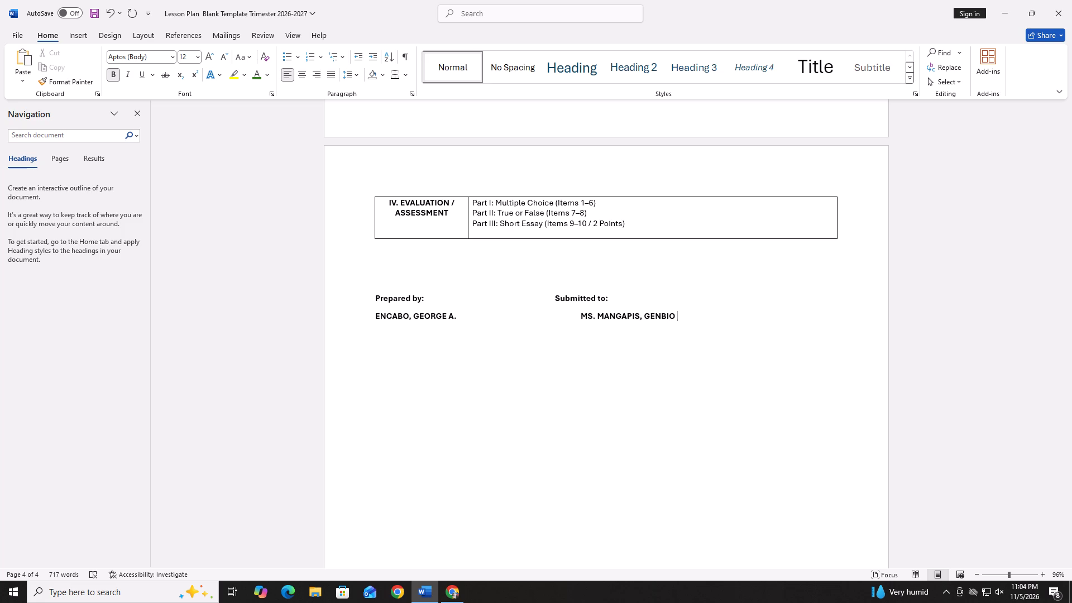
key(BackSpace)
key(BackSpace)
key(BackSpace)
key(BackSpace)
key(BackSpace)
key(BackSpace)
key(BackSpace)
key(BackSpace)
key(space)
text(GENBIO TEACHER)
Check the page layout of the whole lesson plan and the available paper sizes, returning to the first page.
click(996, 571)
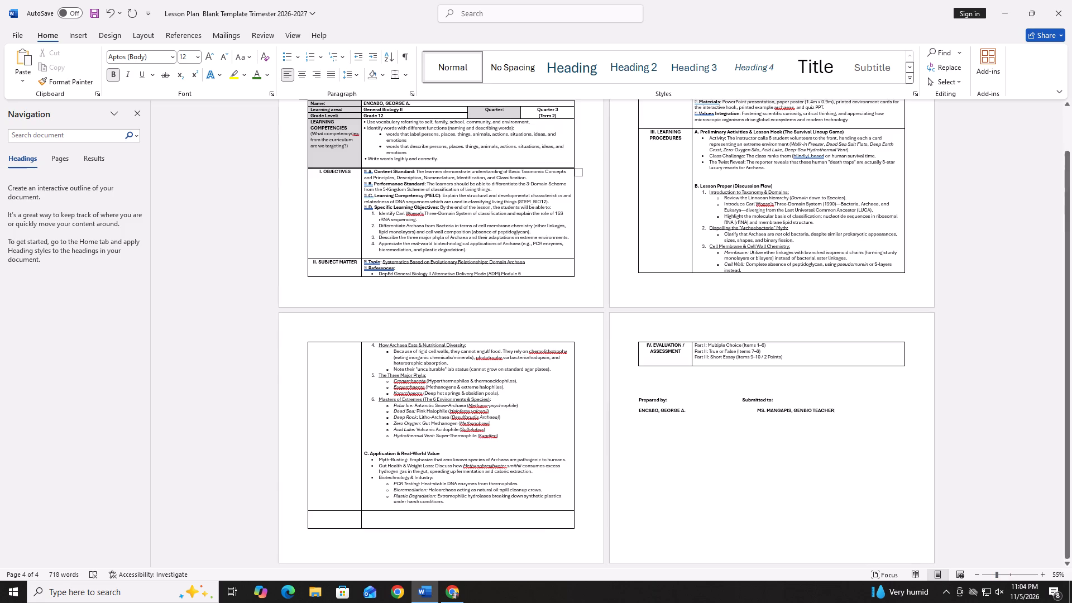
click(146, 30)
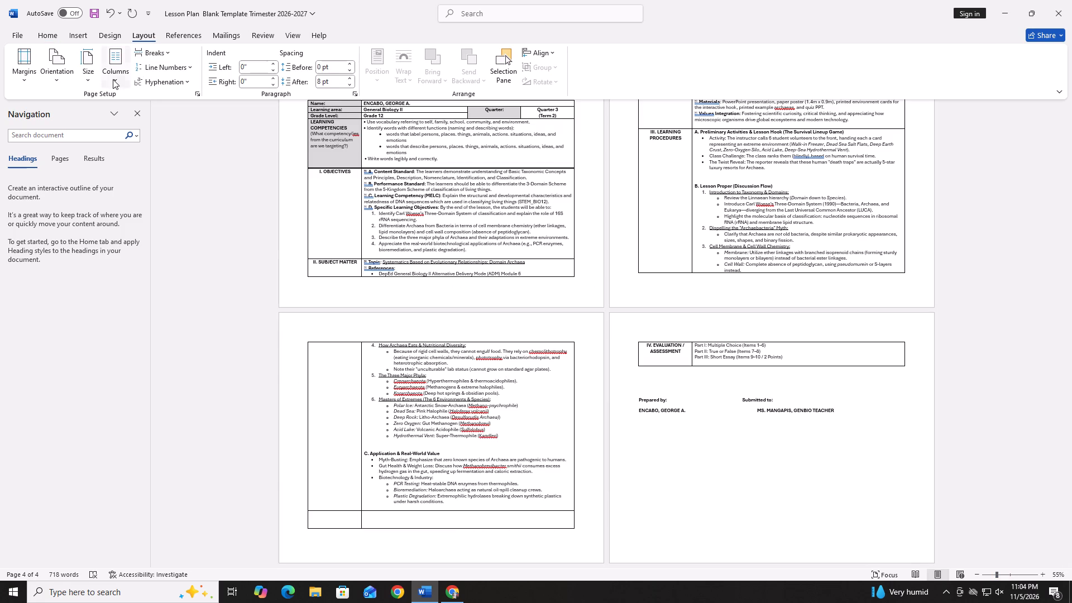
click(89, 80)
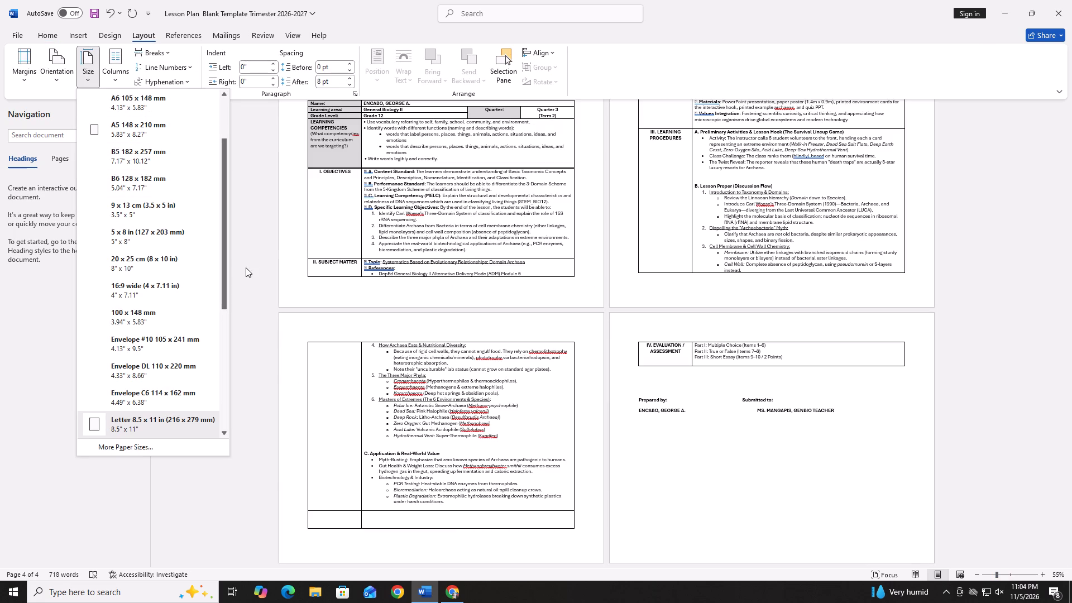
click(256, 267)
click(1007, 369)
drag(1071, 354, 1071, 234)
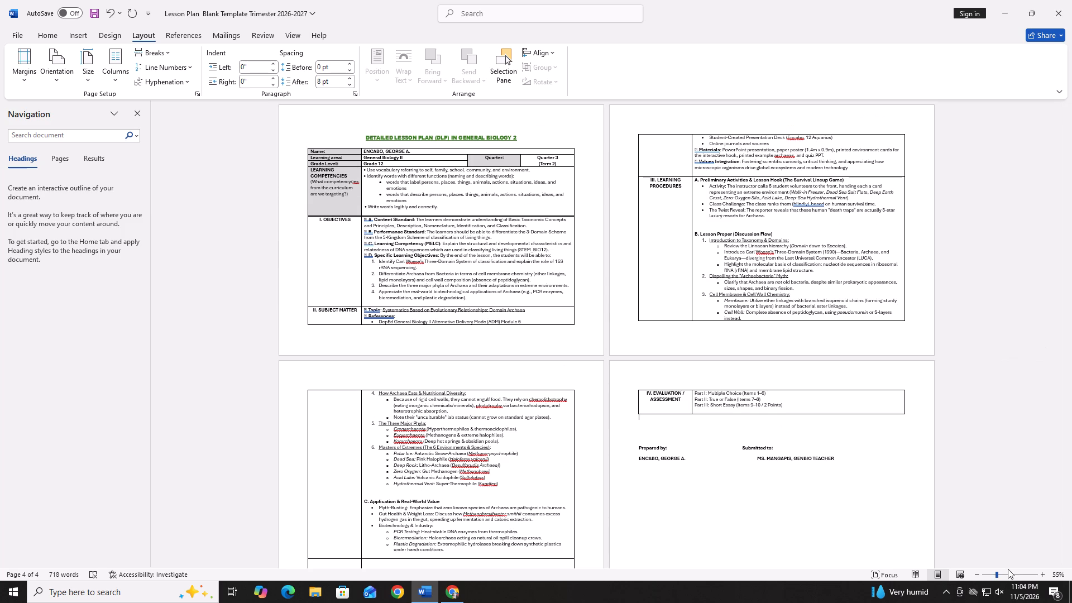
click(1003, 571)
drag(1070, 457, 1071, 210)
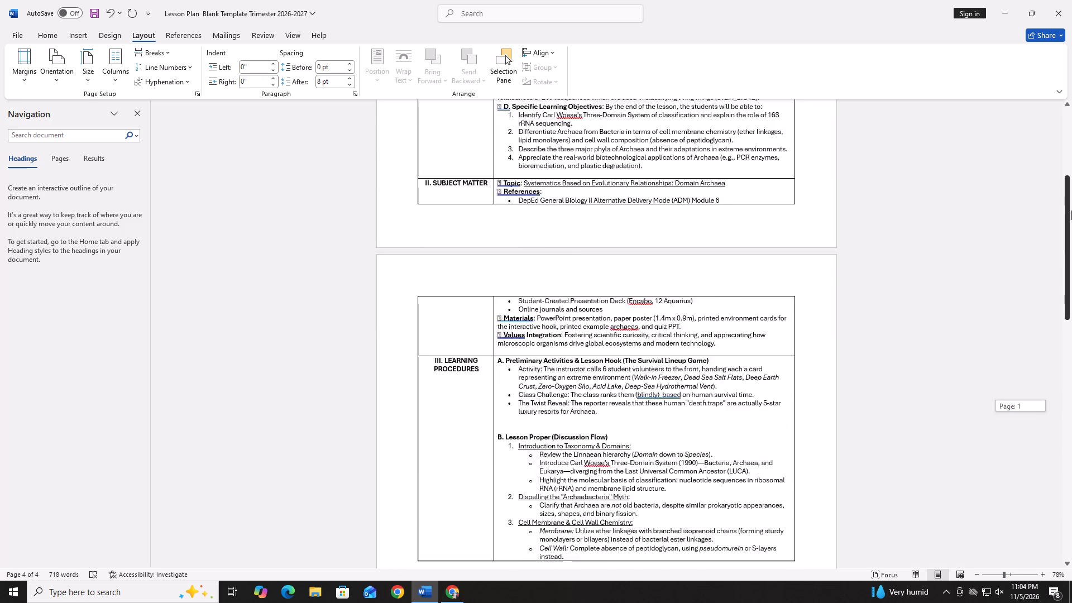
drag(1071, 210, 1071, 175)
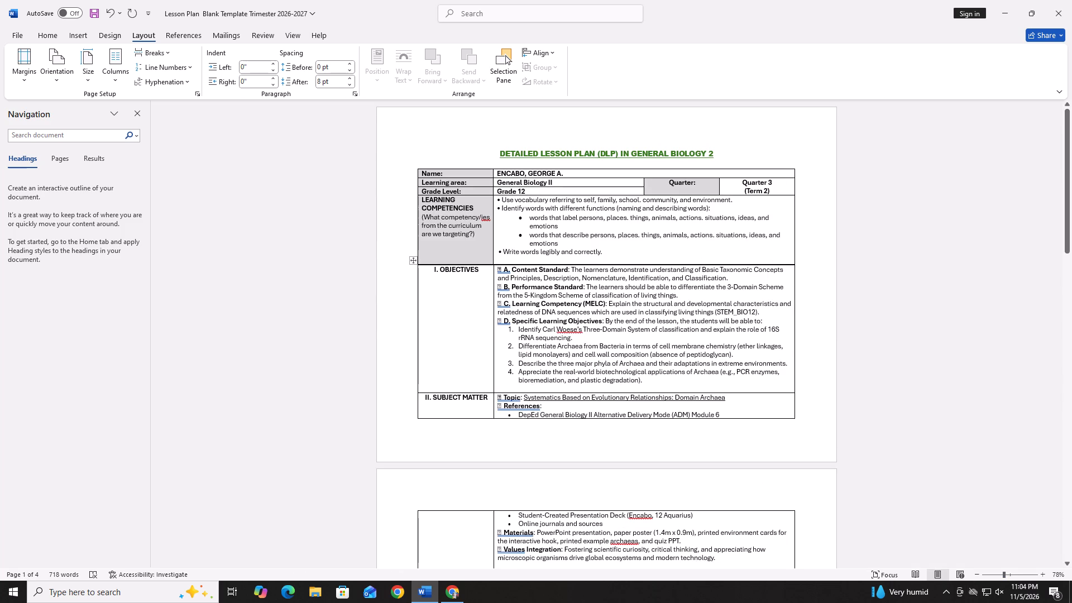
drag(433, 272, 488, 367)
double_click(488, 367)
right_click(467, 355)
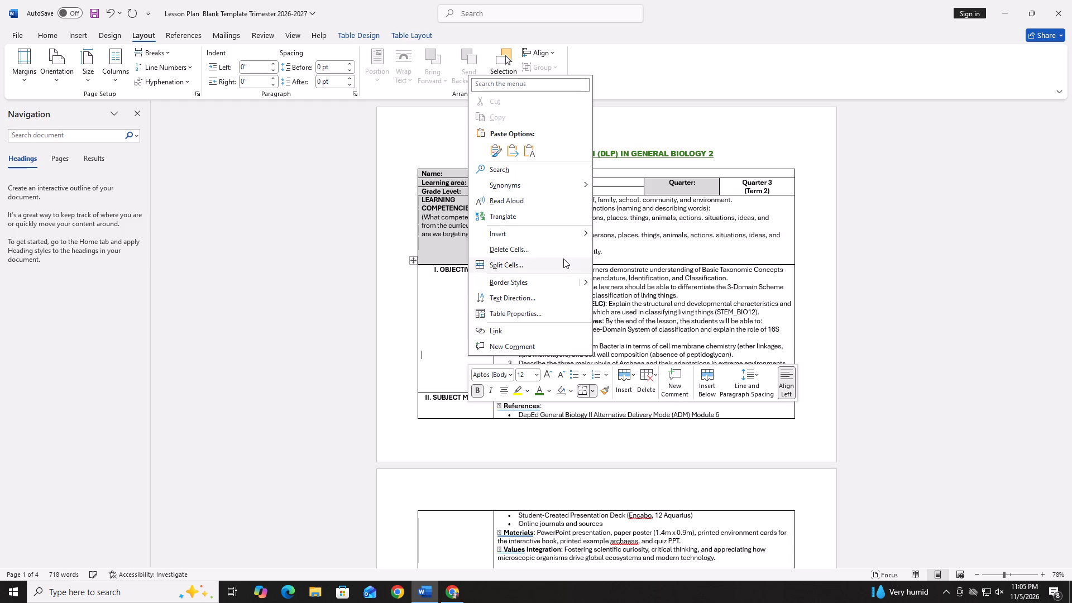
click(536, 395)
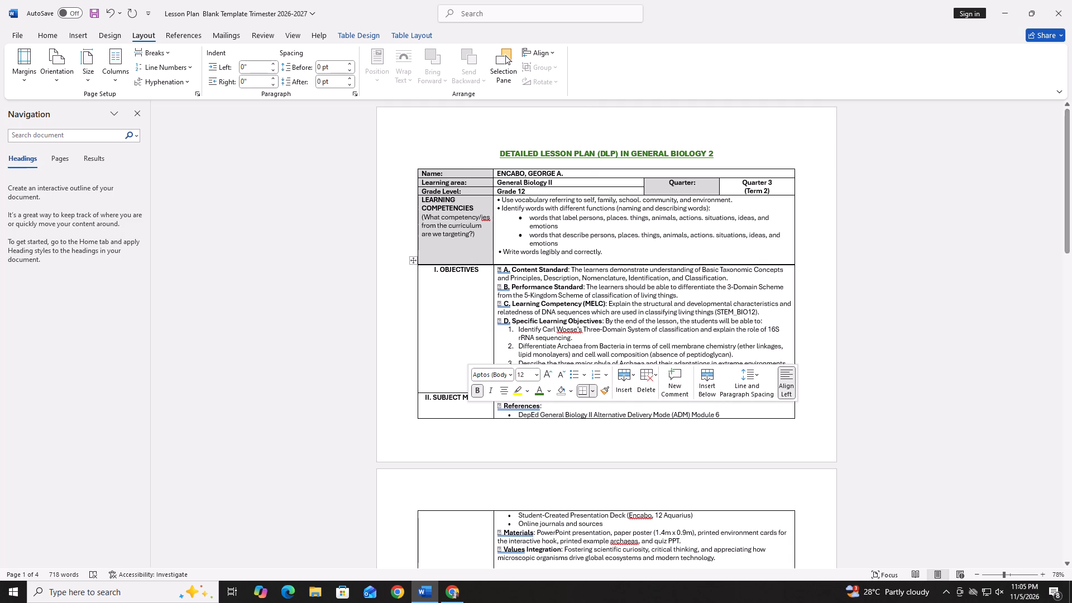
Switch to Chrome and search Google for "how to color a cell in word".
click(451, 602)
click(630, 0)
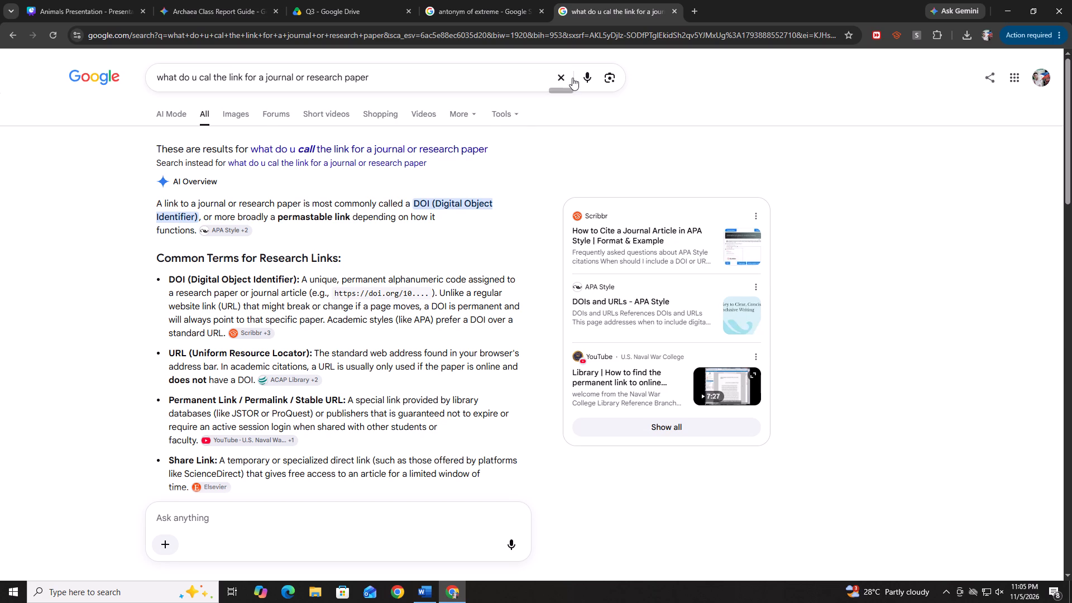
click(566, 79)
text(HOW TO COLOR A CE)
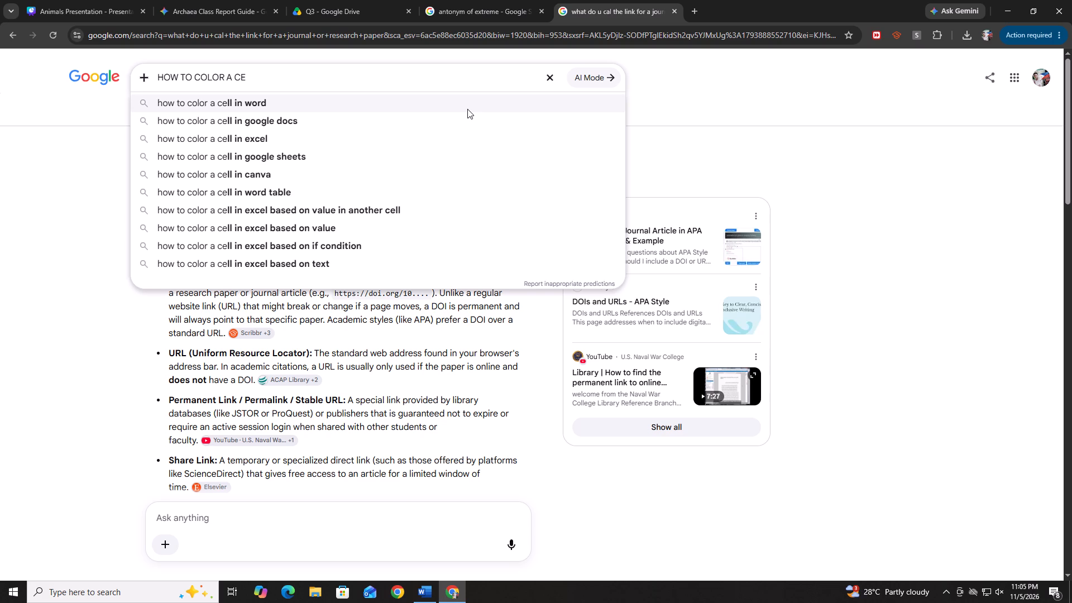
click(454, 106)
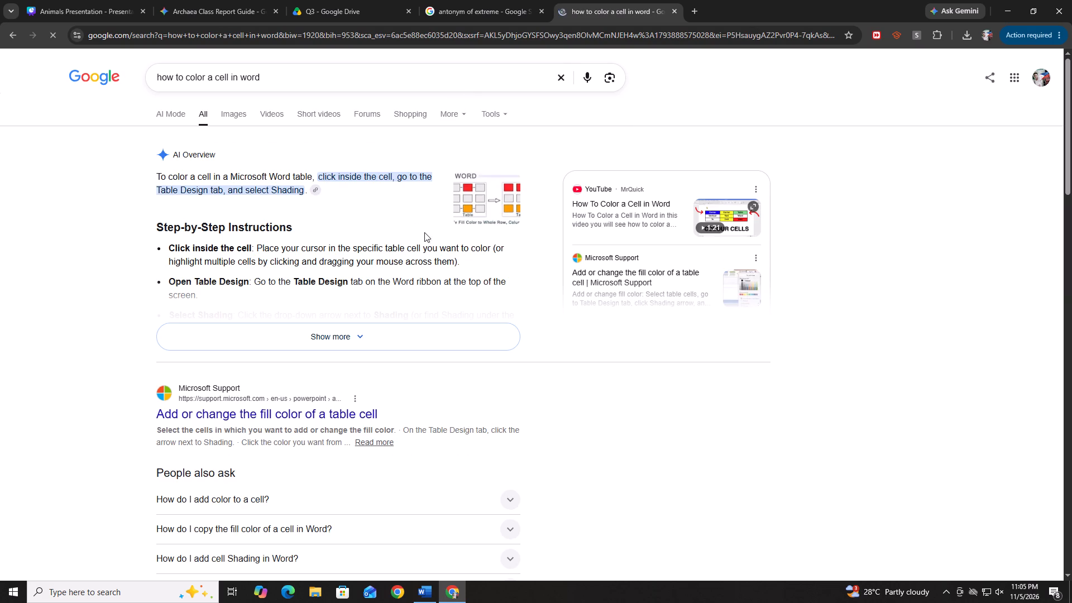
Return to Word and check the "I. OBJECTIVES" label cell's options for a fill colour, consulting the cell-colouring instructions in Chrome again.
click(455, 586)
double_click(455, 343)
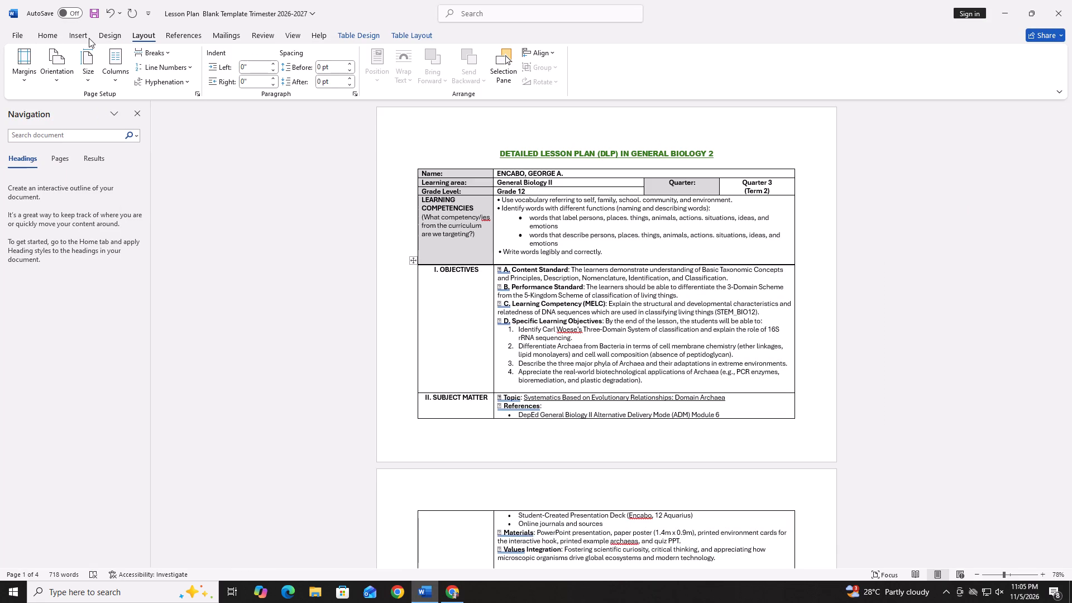
right_click(467, 322)
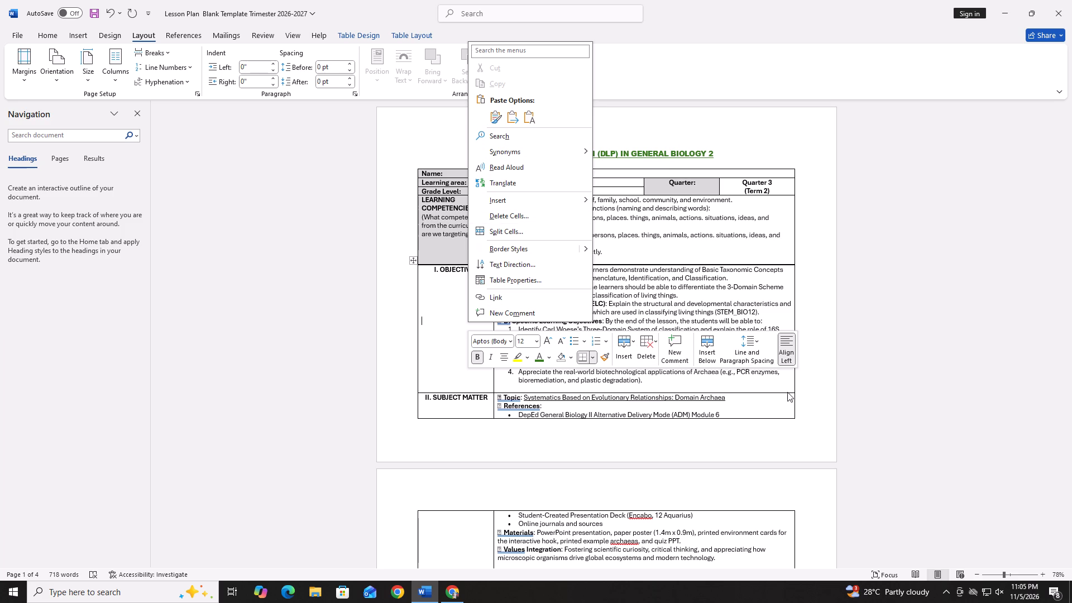
click(446, 586)
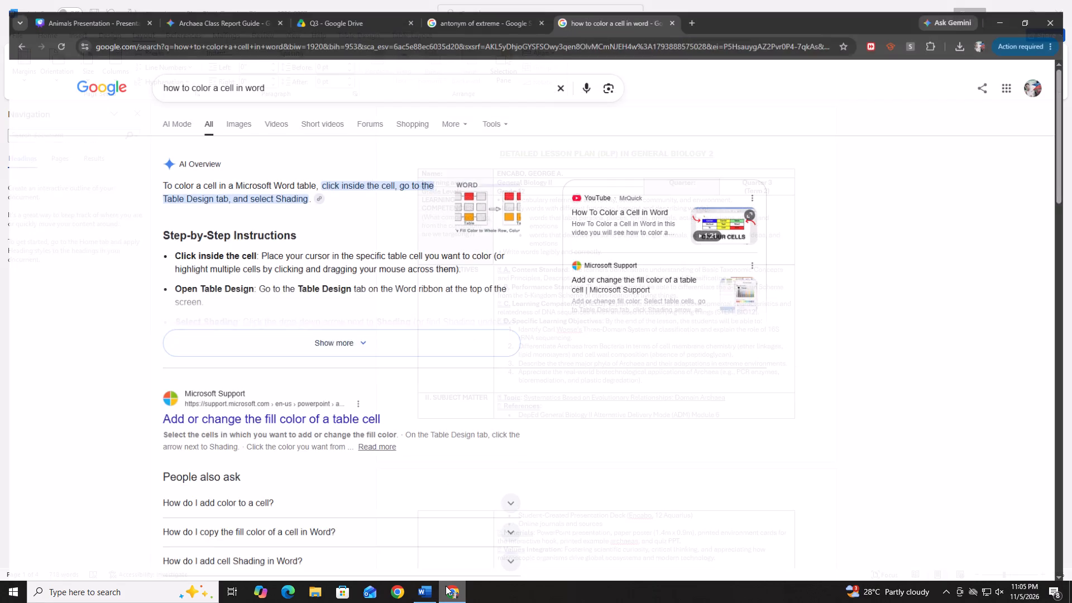
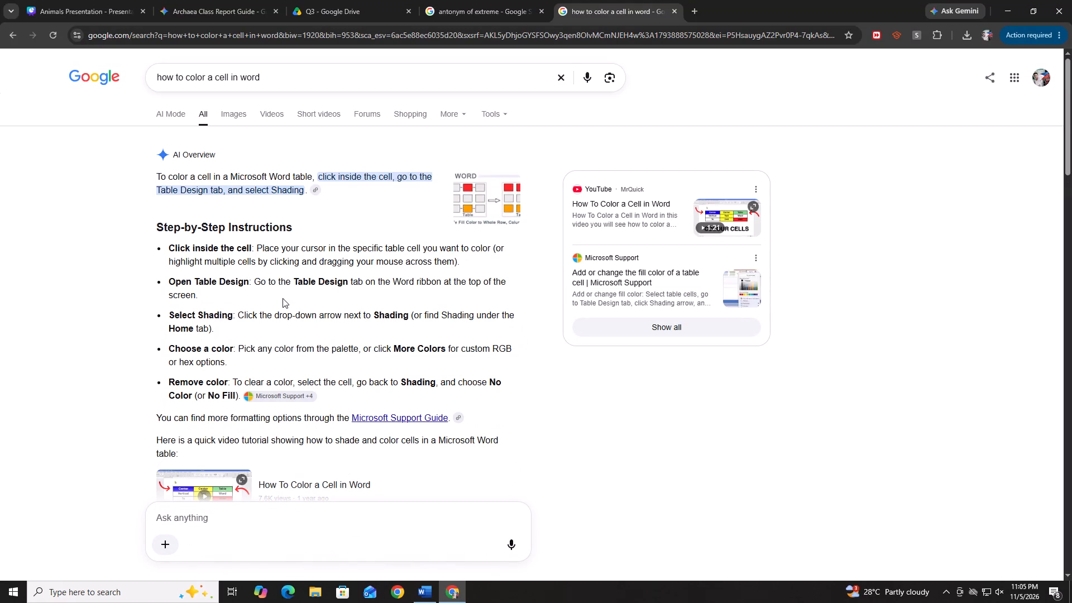
Return to Word and search its commands for "table des" with the "I. OBJECTIVES" label cell active, looking for the table design options.
click(458, 591)
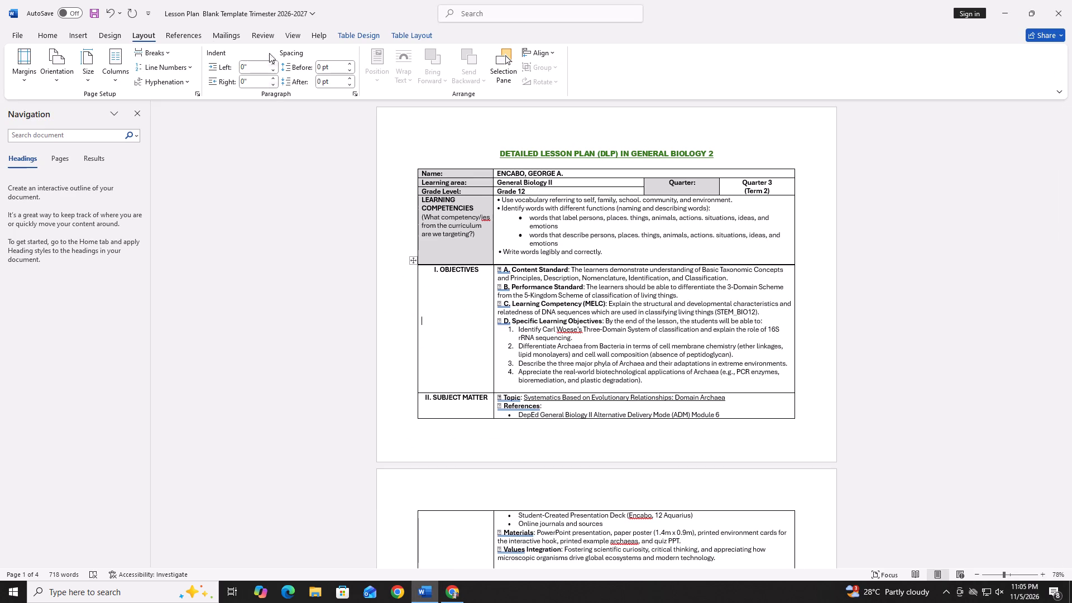
click(47, 36)
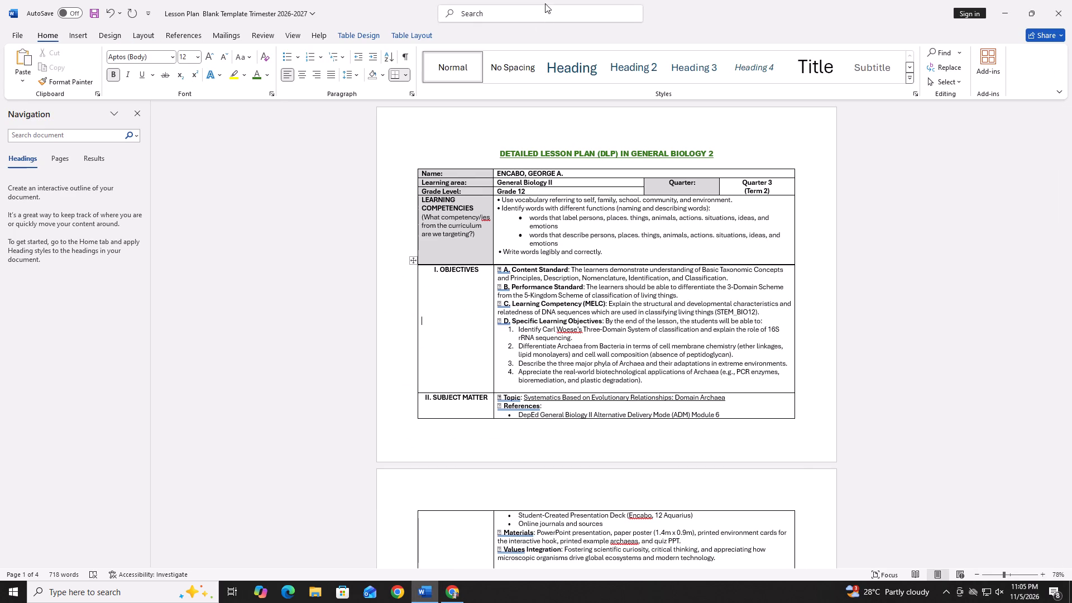
double_click(446, 309)
click(504, 15)
text(tab)
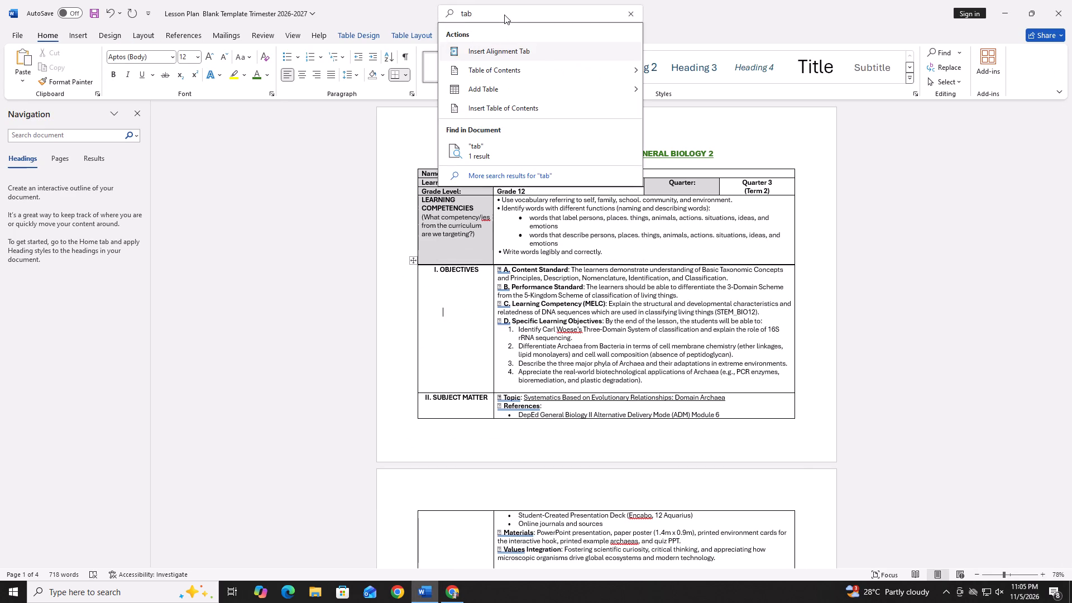
text(le des)
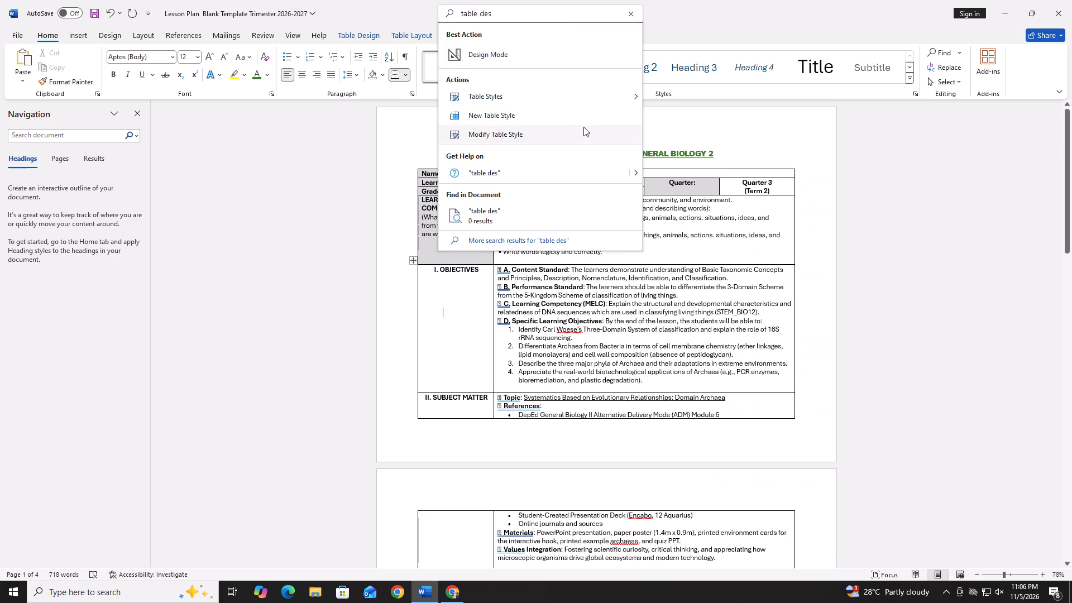
click(586, 50)
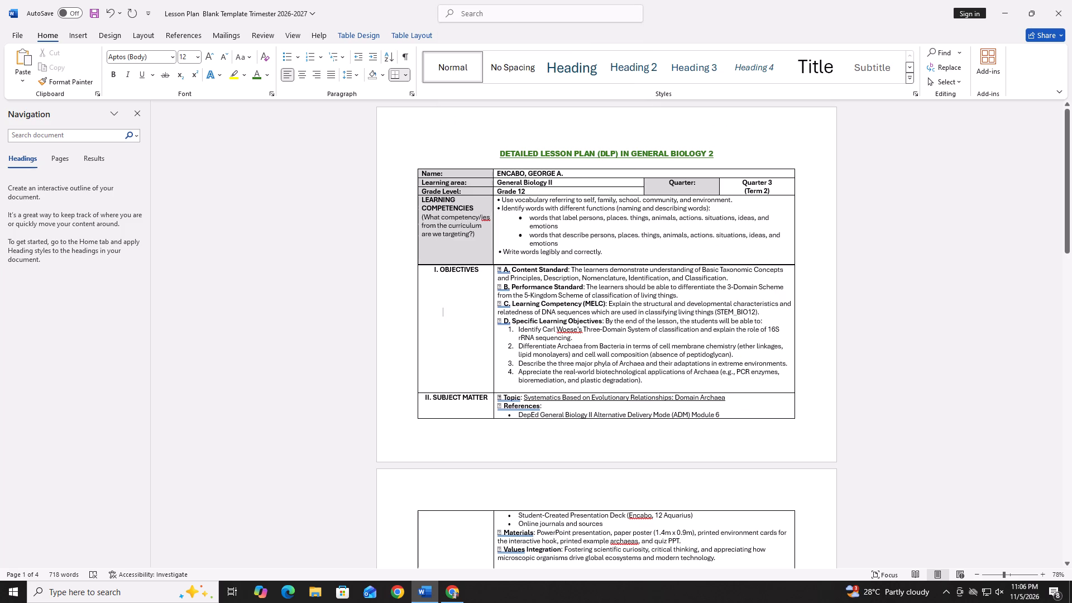
Switch to Chrome and ask the AI search the follow-up "i cannot see the table design tab", declining the connection of content apps.
click(456, 582)
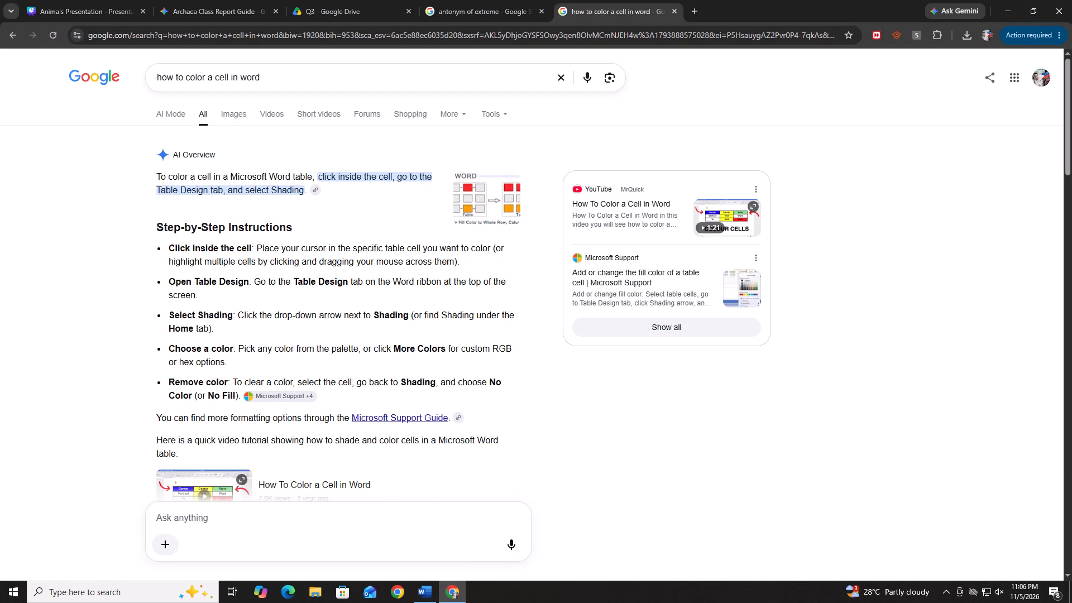
drag(1071, 157, 1071, 206)
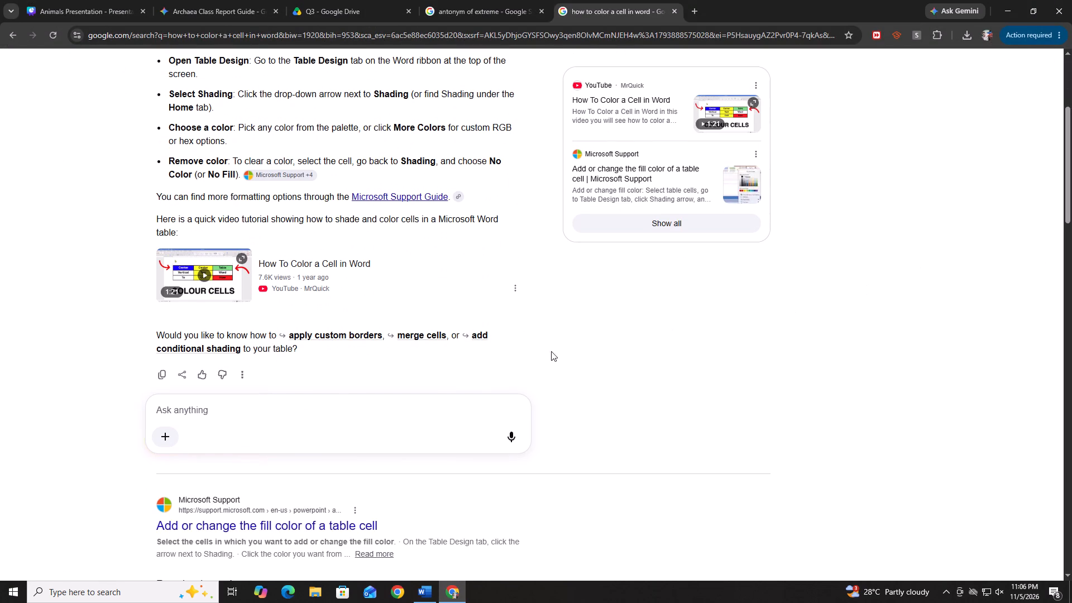
click(335, 415)
text(i cannot see the table design tab)
key(Return)
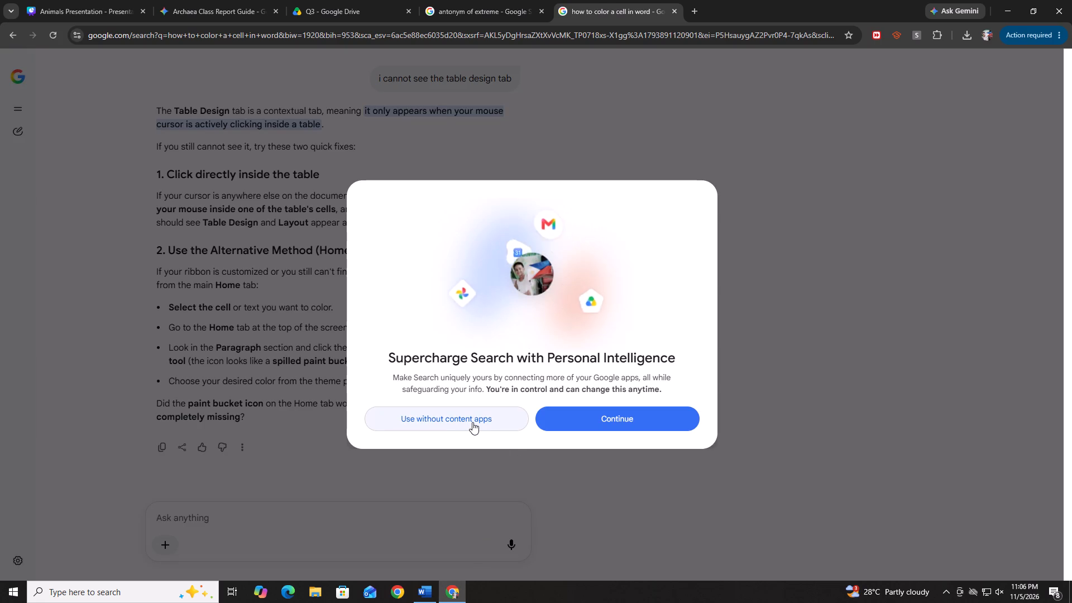
click(452, 423)
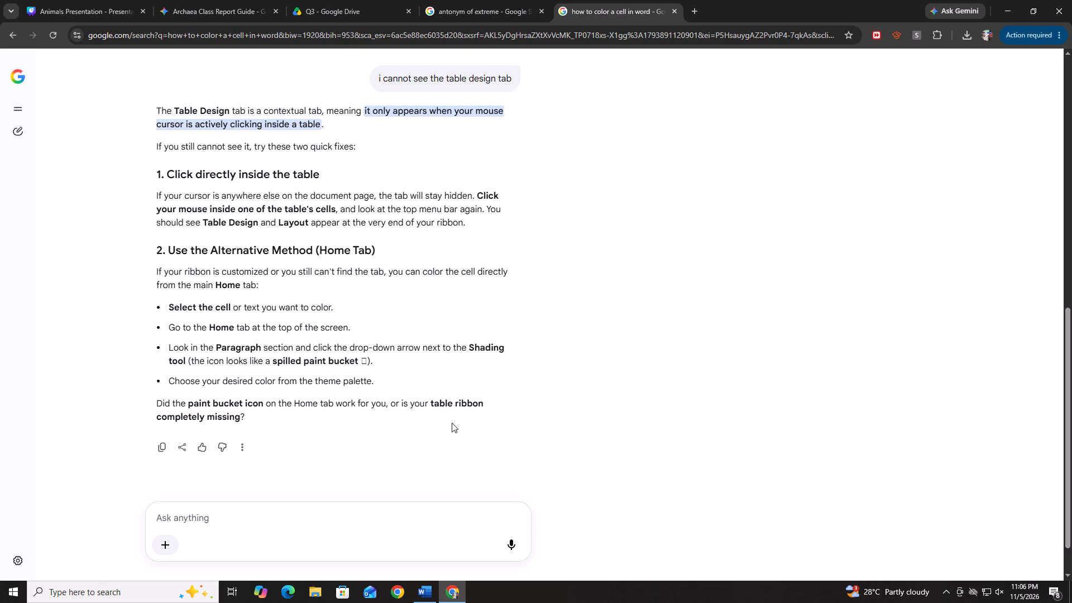
Return to Word and shade the "I. OBJECTIVES" label cell green, lightening the fill to the custom colour #D7F2CE.
click(455, 591)
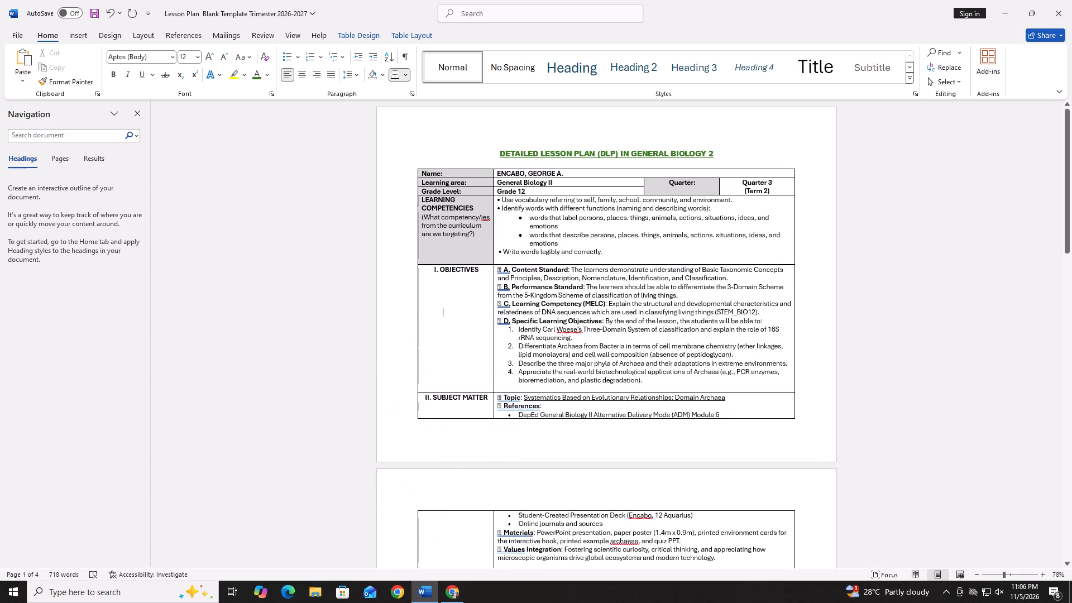
double_click(441, 322)
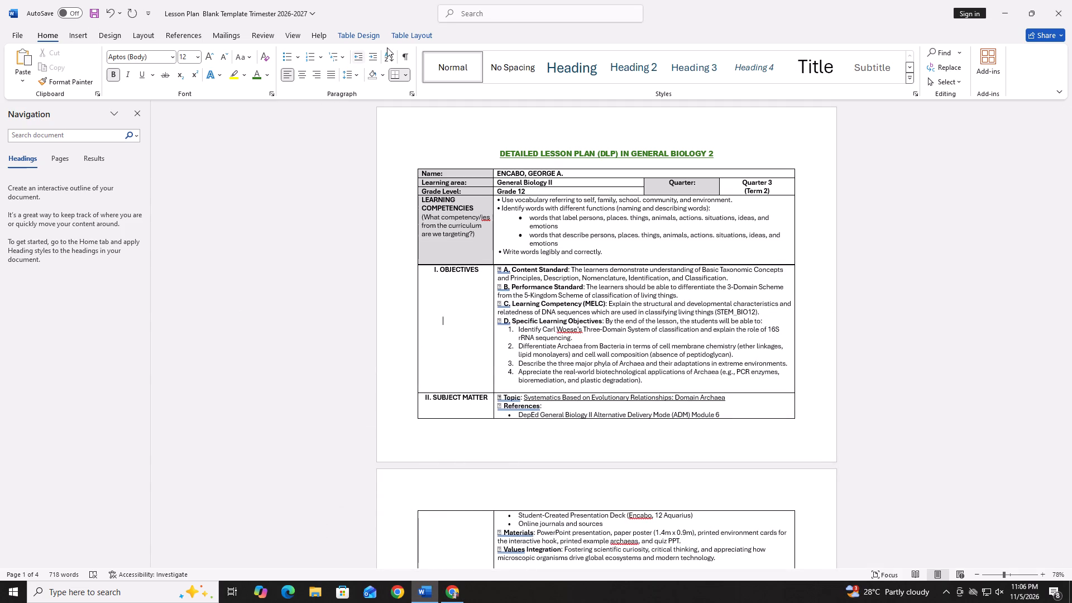
click(366, 39)
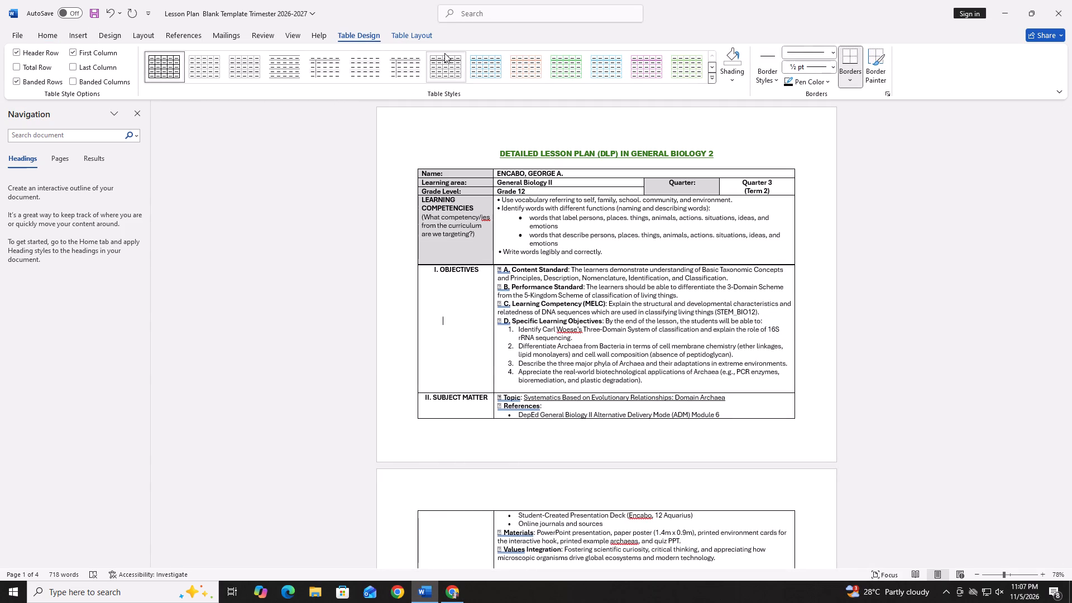
click(741, 83)
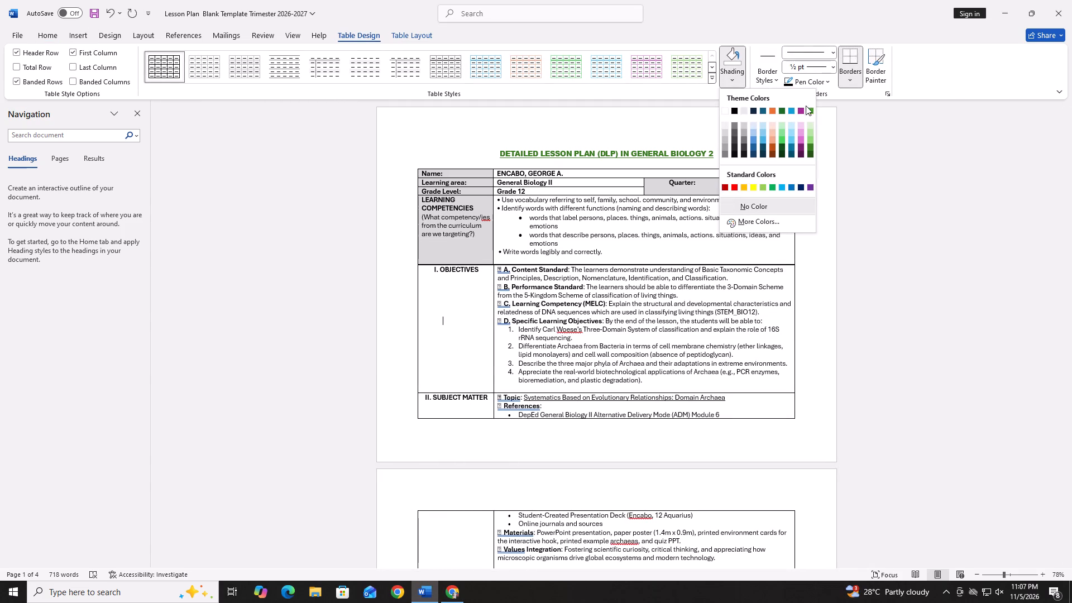
click(812, 109)
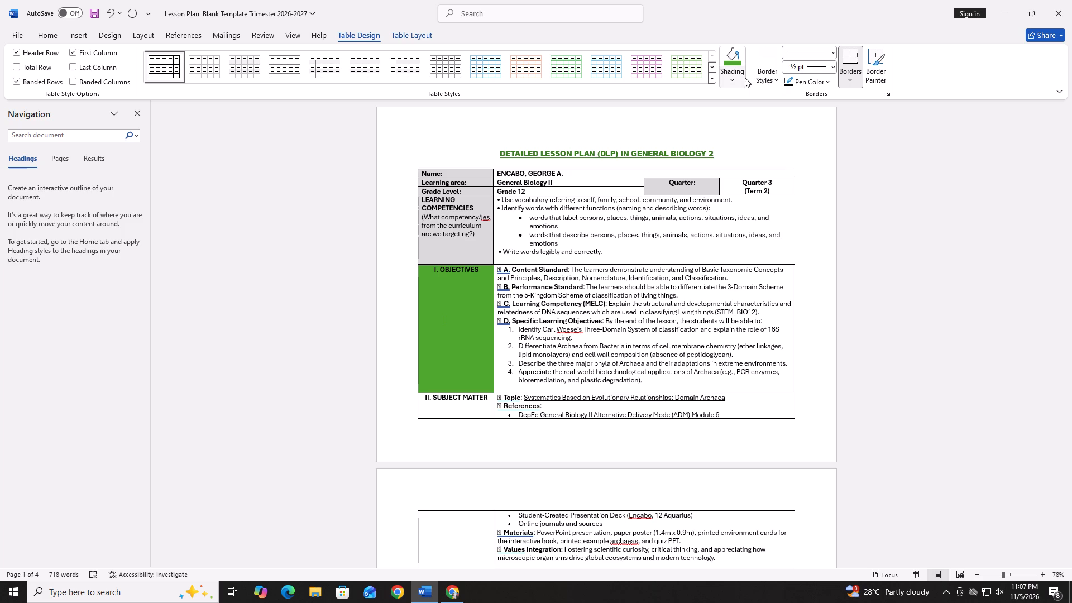
click(743, 80)
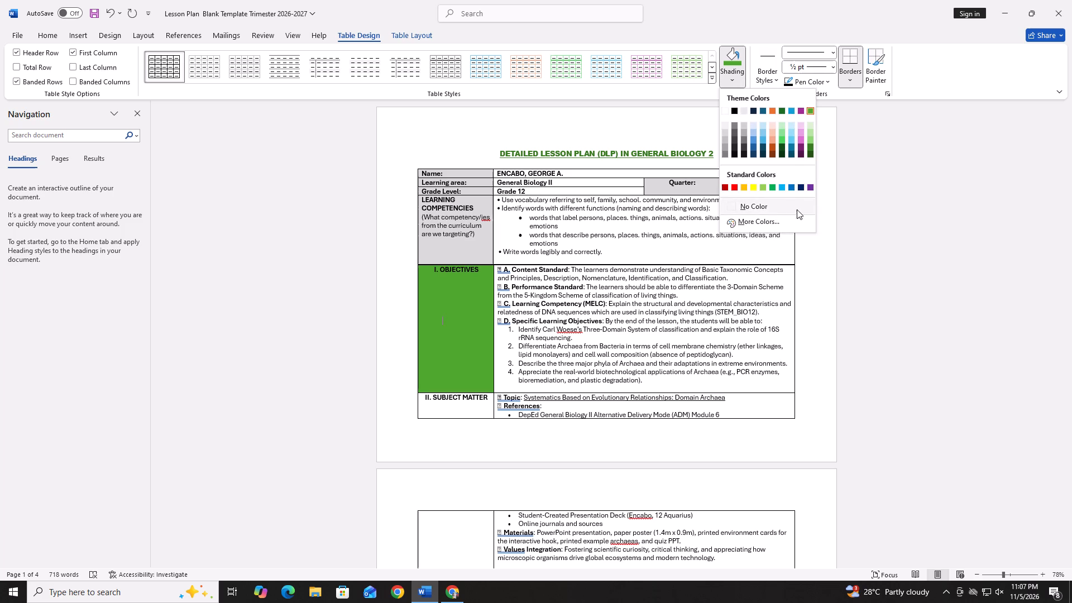
click(792, 221)
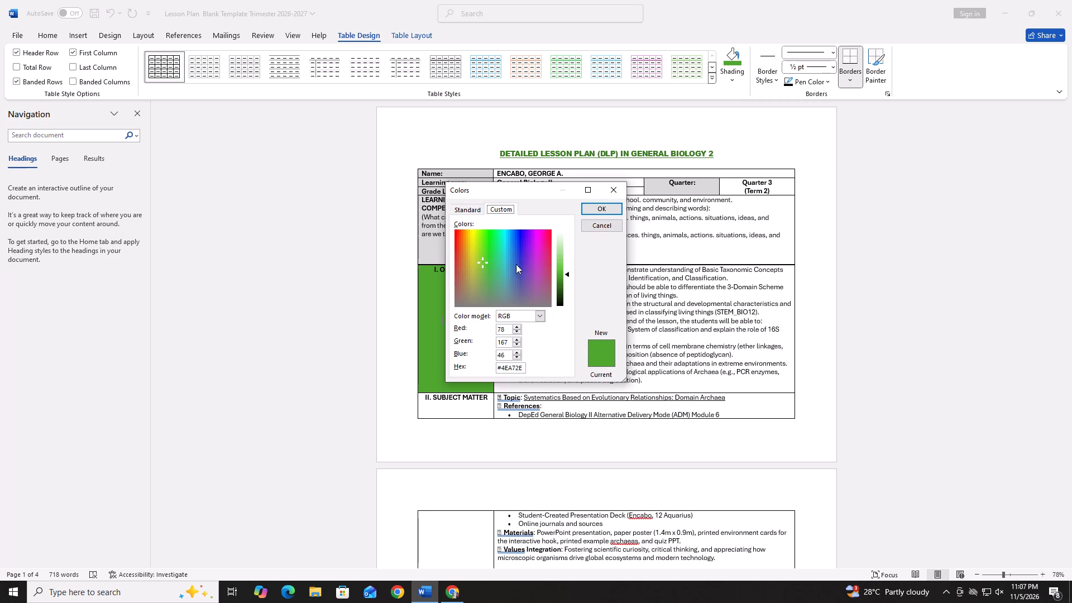
click(563, 248)
click(561, 244)
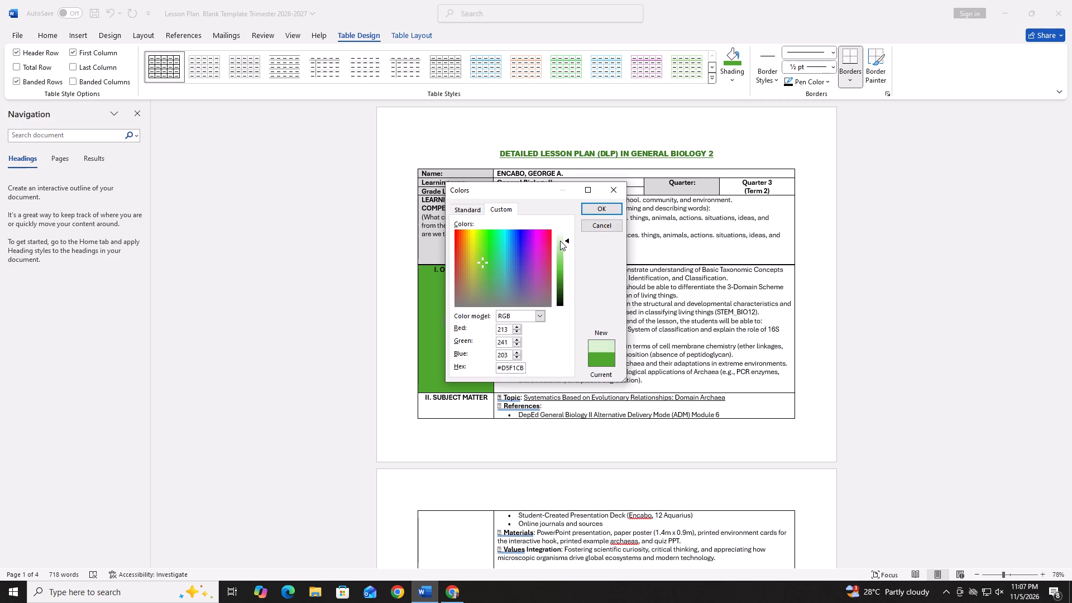
click(614, 205)
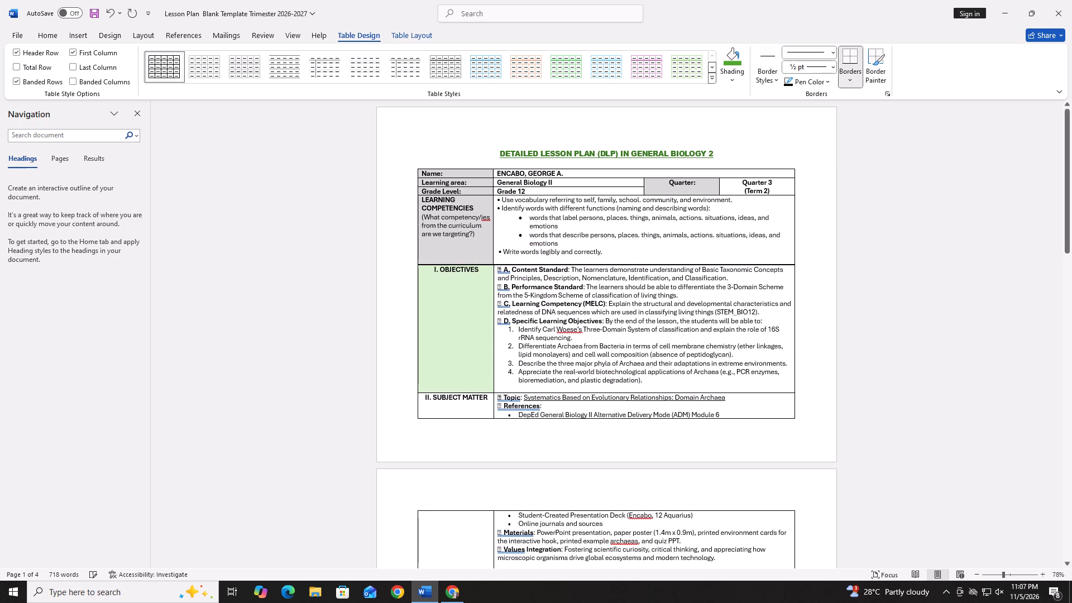
Change the "I. OBJECTIVES" label cell's shading to the custom pale yellow-green #EEF6D6.
click(729, 81)
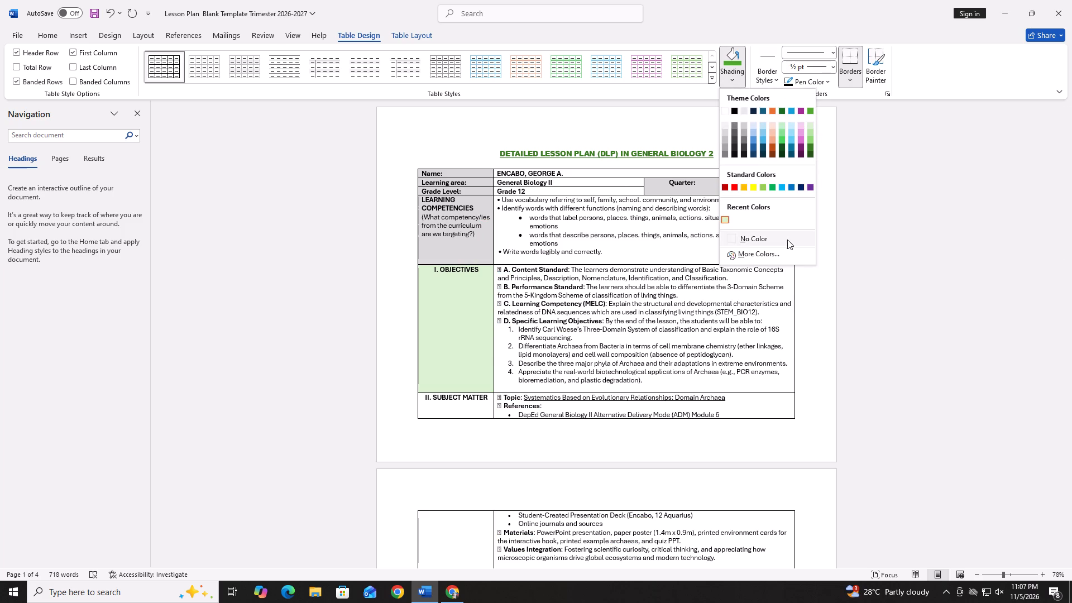
click(785, 257)
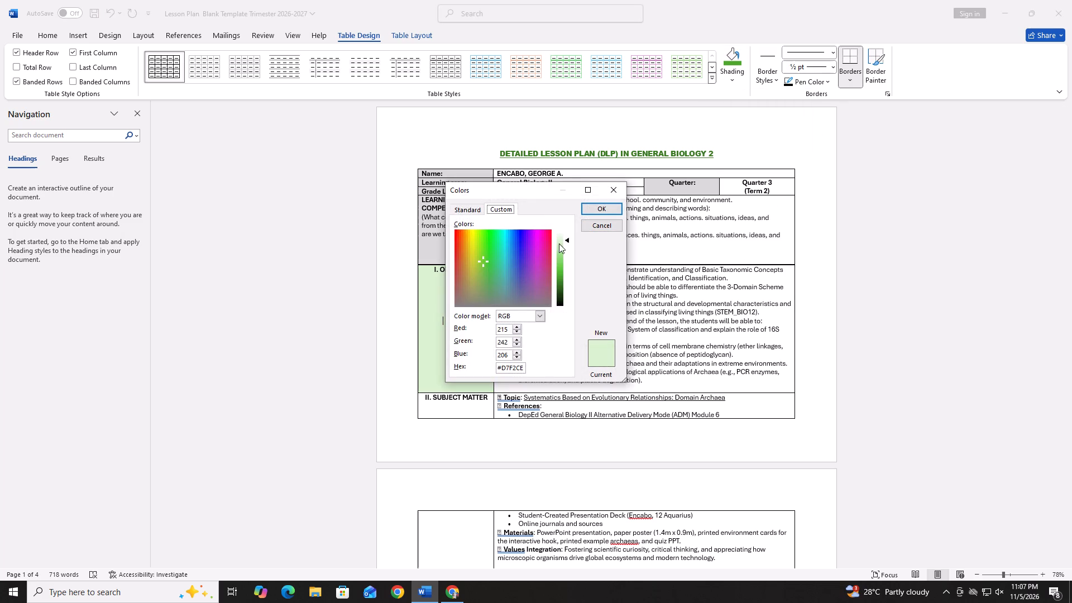
click(563, 241)
click(475, 258)
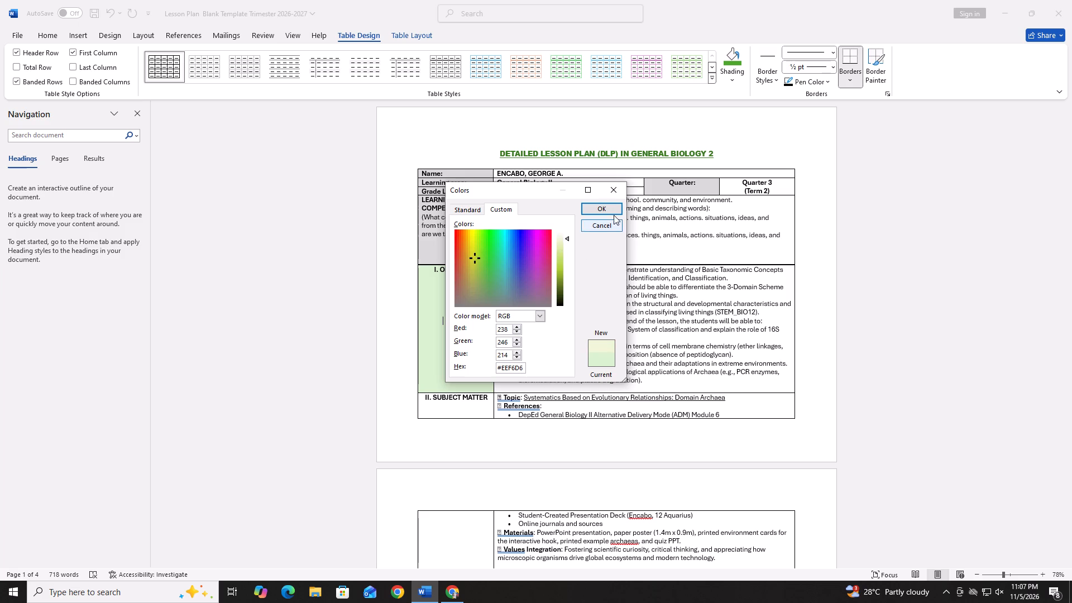
click(614, 210)
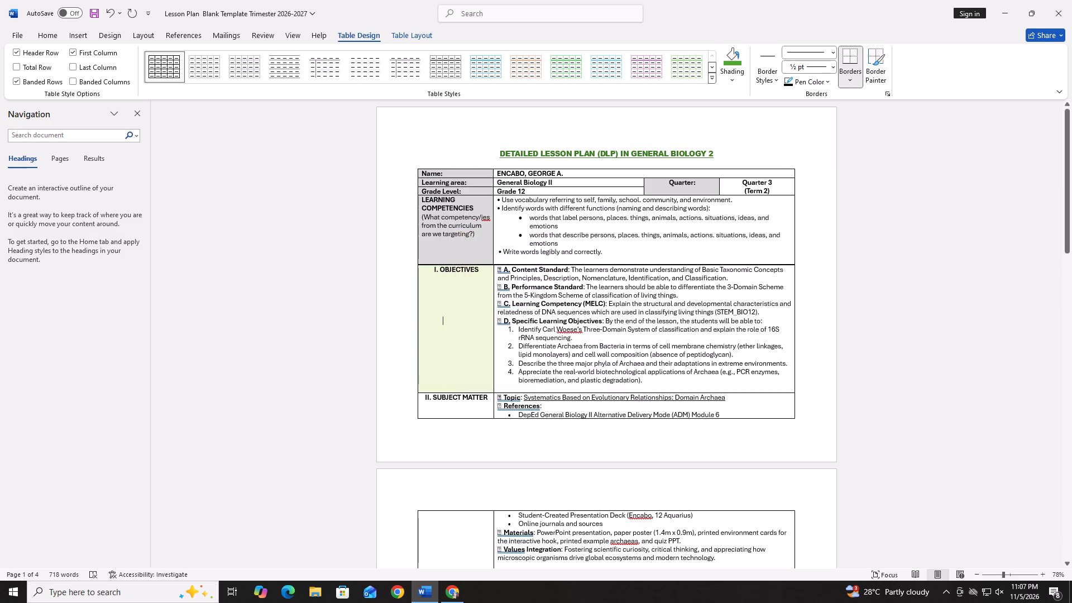
Shade the "II. SUBJECT MATTER" label cell with the recently used light green.
drag(1068, 155, 1071, 174)
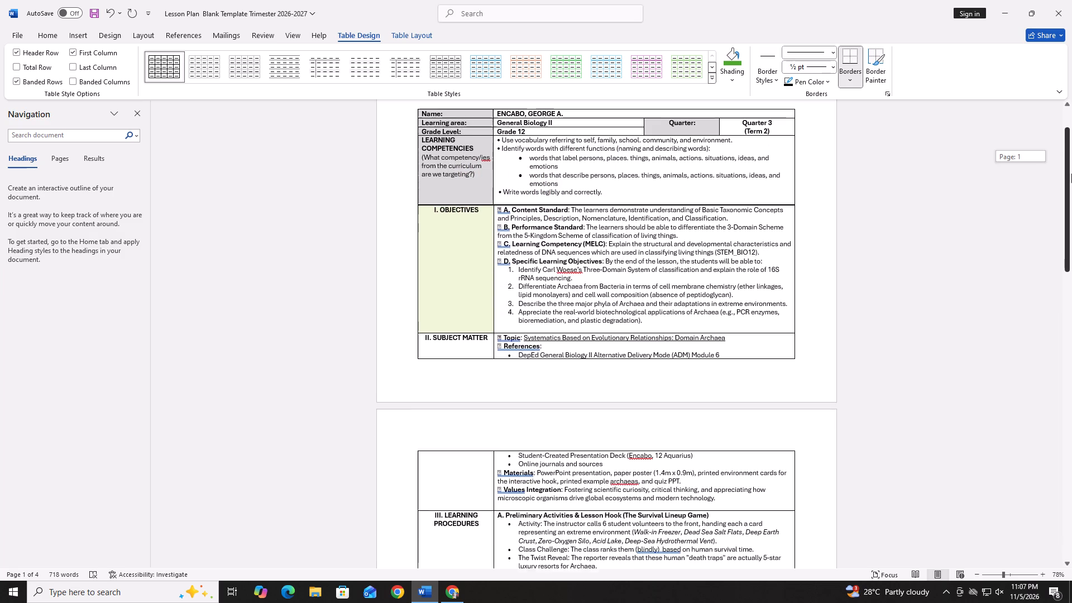
drag(1071, 174, 1071, 186)
click(479, 303)
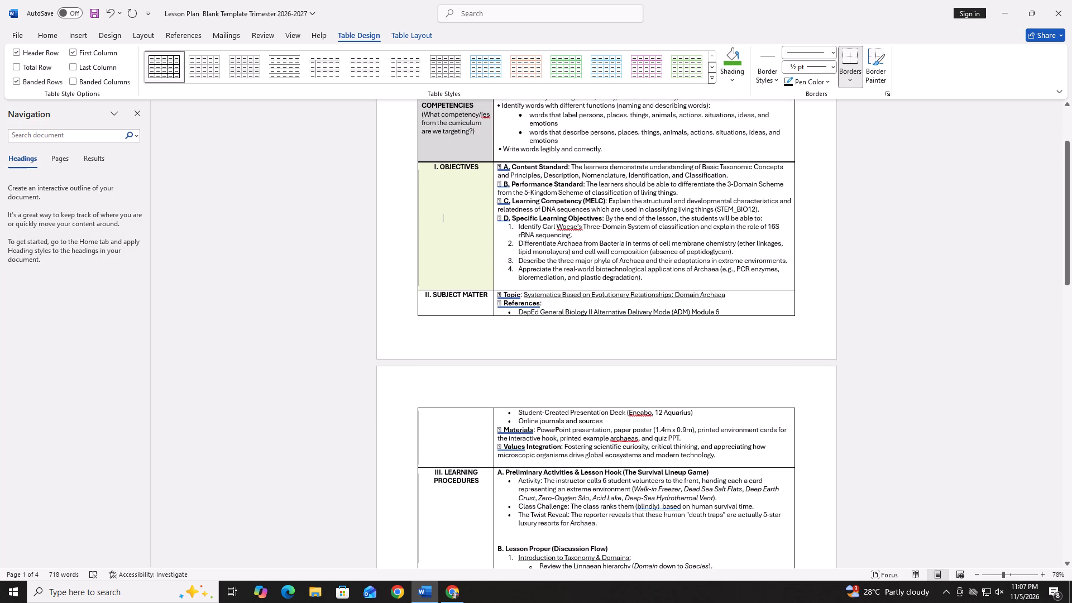
click(479, 309)
click(736, 82)
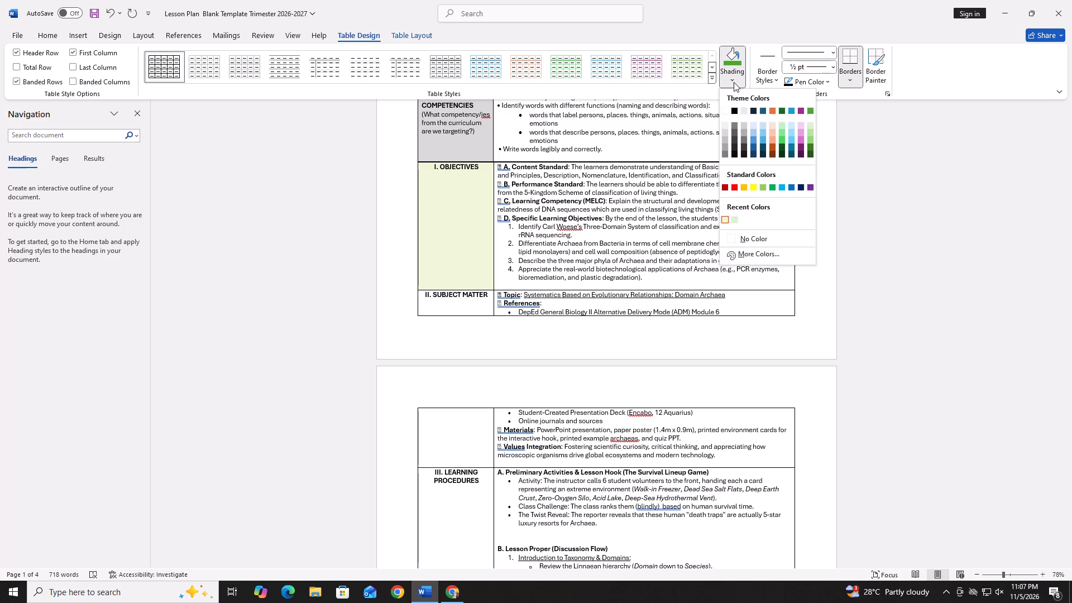
click(736, 219)
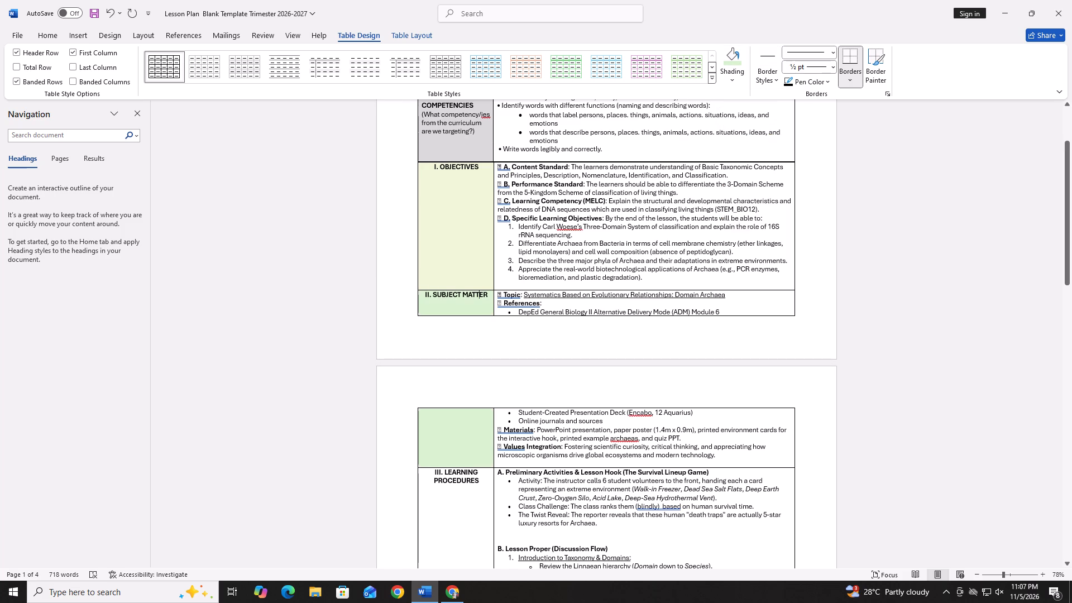
Shade the "III. LEARNING PROCEDURES" label cell with the recently used pale yellow-green.
drag(1065, 193, 1071, 297)
click(456, 216)
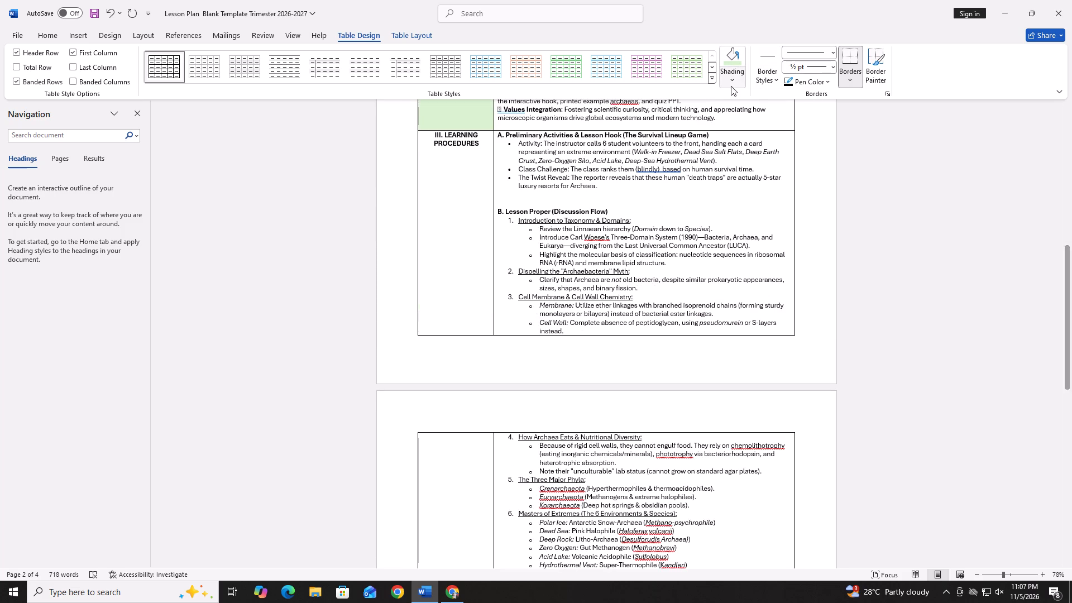
click(731, 85)
click(726, 218)
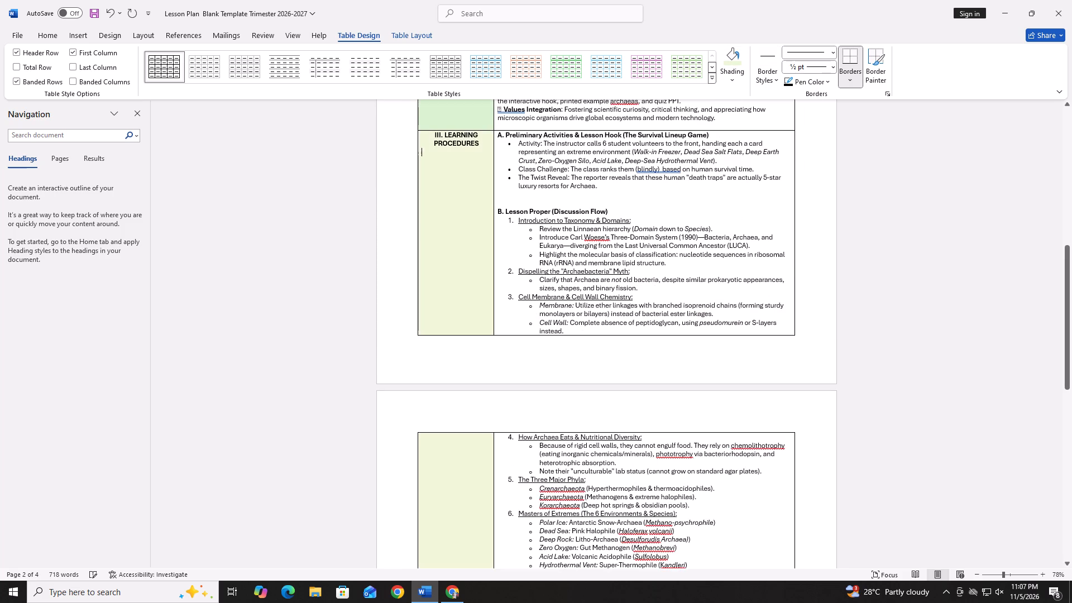
Shade the "IV. EVALUATION / ASSESSMENT" label cell with the recently used light green and return to the first page.
drag(1071, 250, 1071, 128)
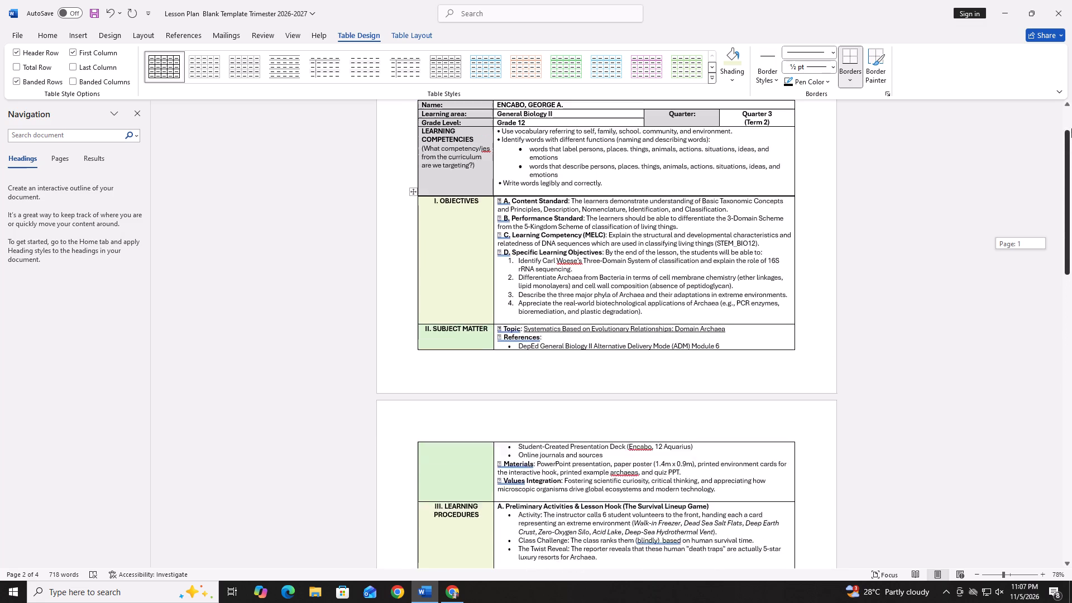
drag(1071, 128, 1071, 381)
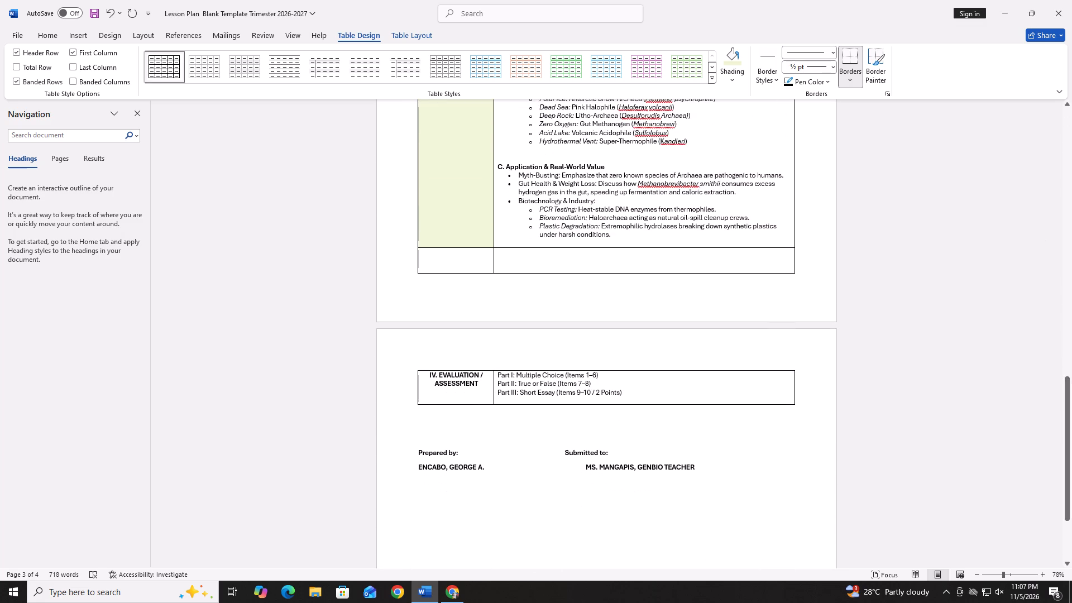
click(482, 390)
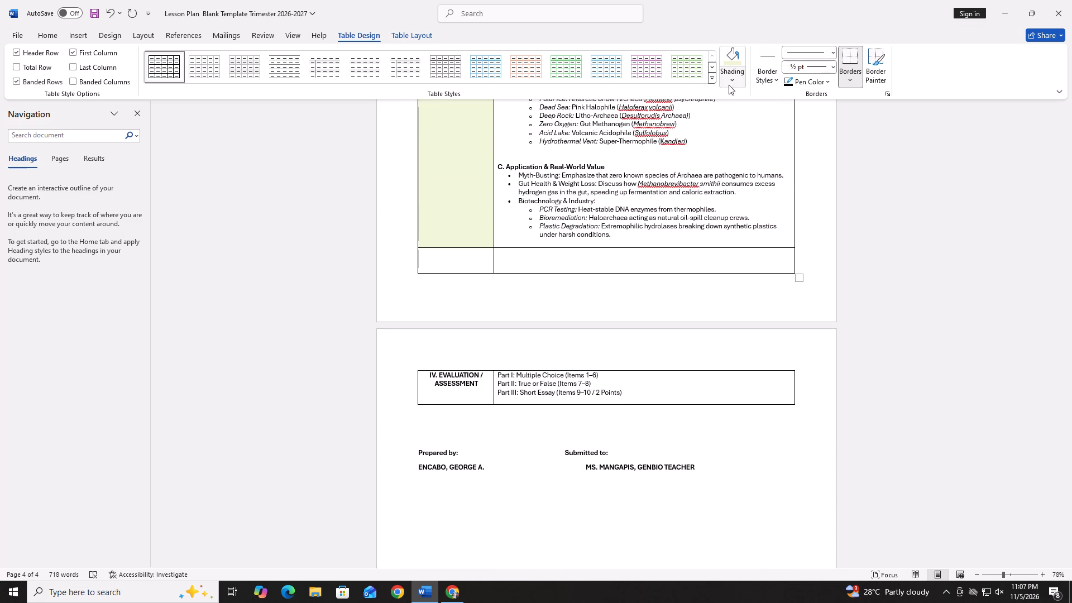
click(729, 85)
click(734, 217)
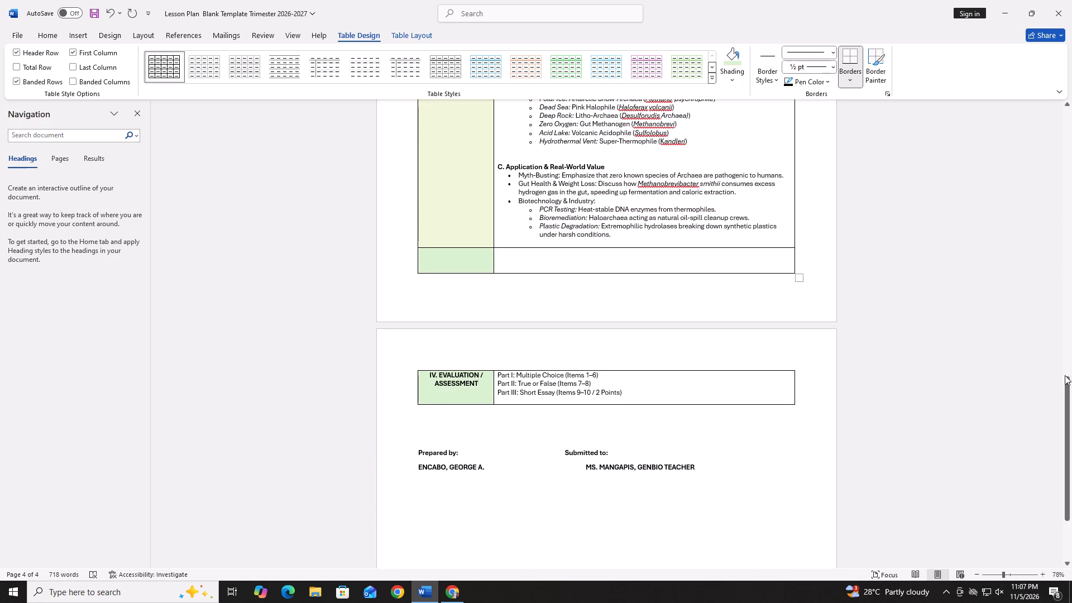
drag(1071, 404, 1071, 104)
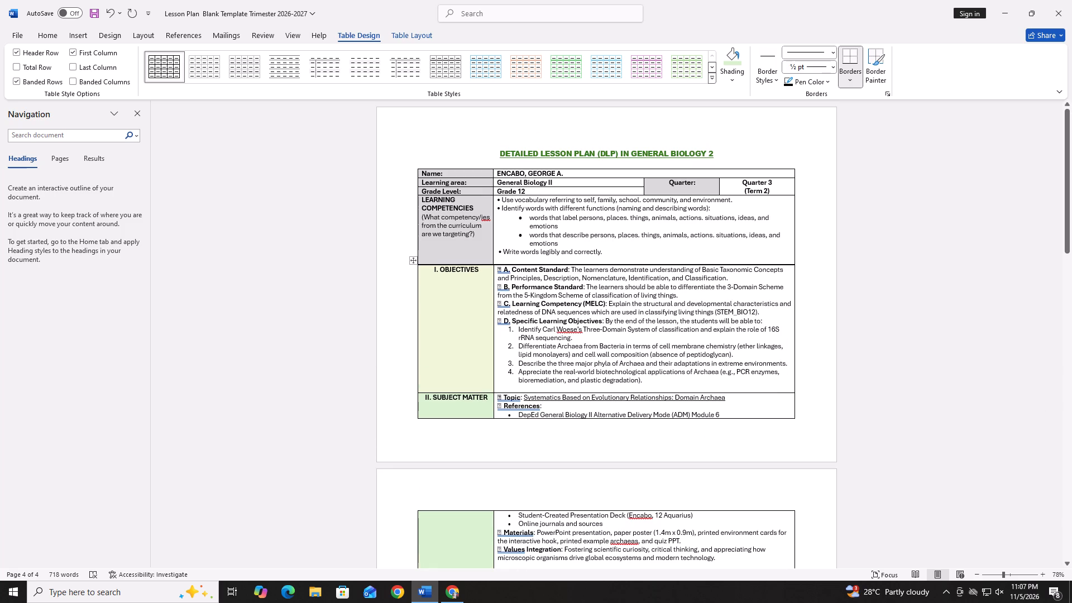
Shade the "Name:" label cell with the dark green Green, Accent 6, Darker 50%.
click(460, 173)
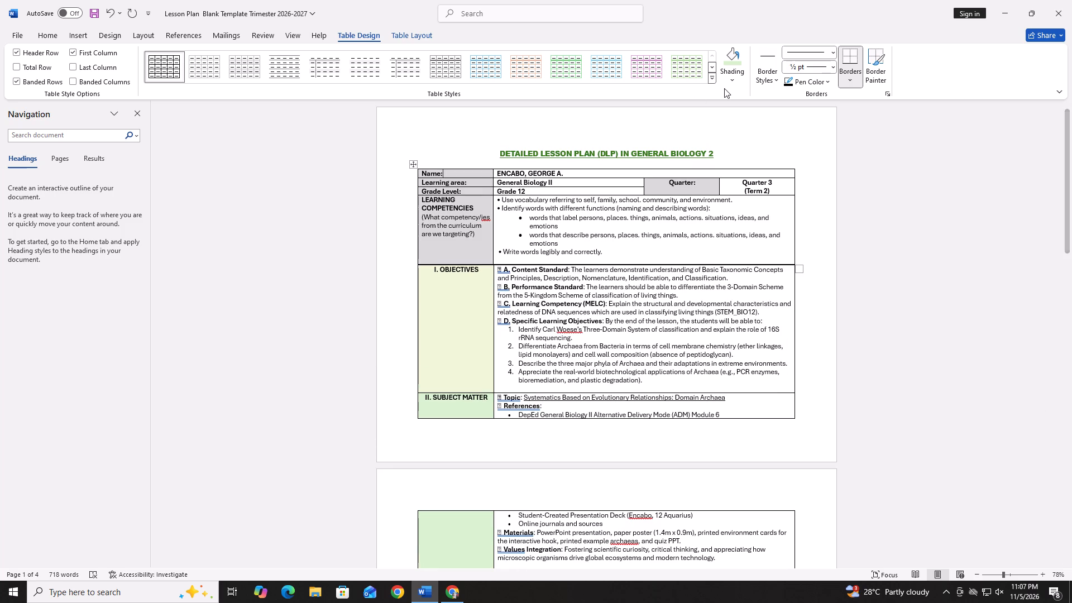
click(728, 82)
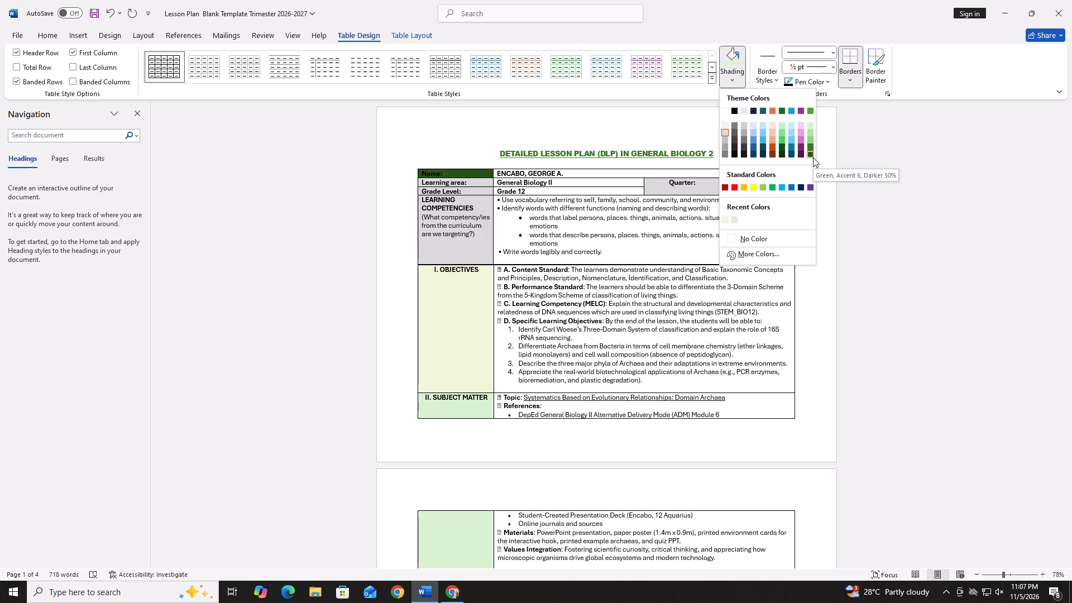
Set the "Name:" label's font color to white.
triple_click(433, 174)
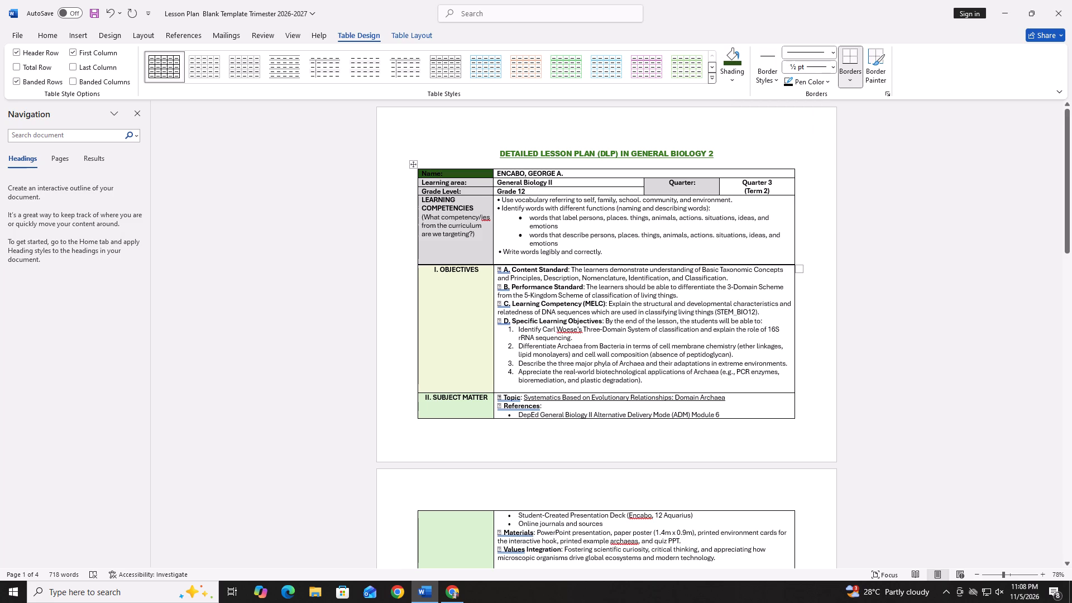
click(433, 174)
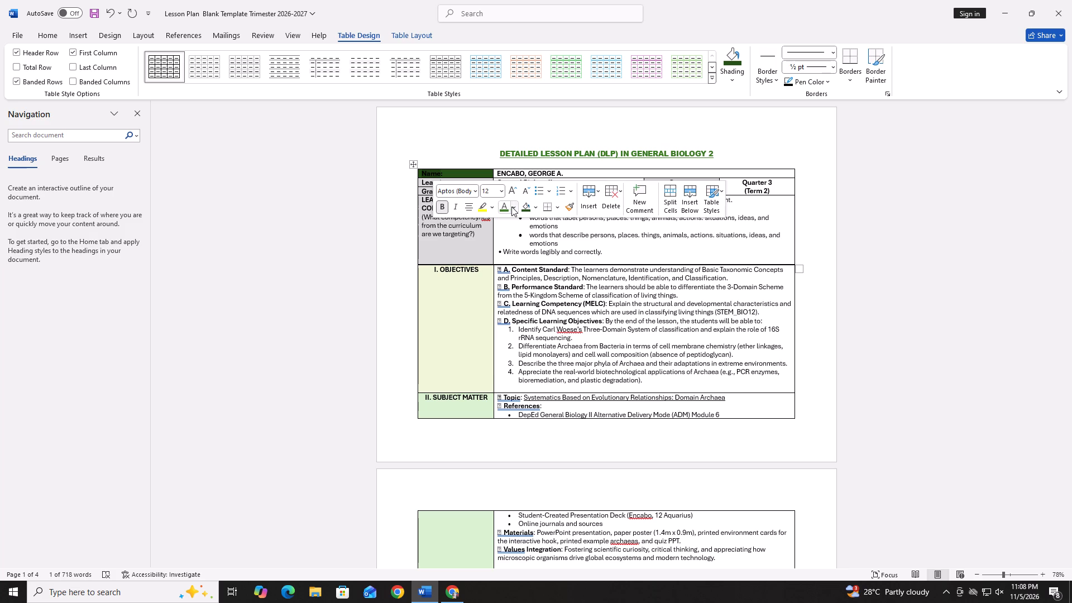
click(511, 207)
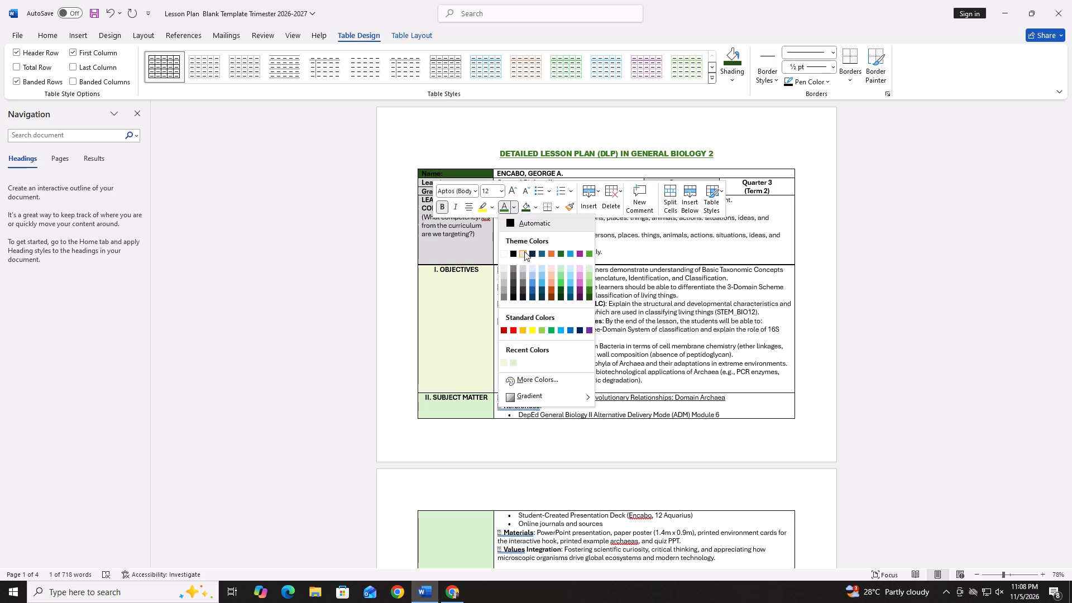
triple_click(438, 173)
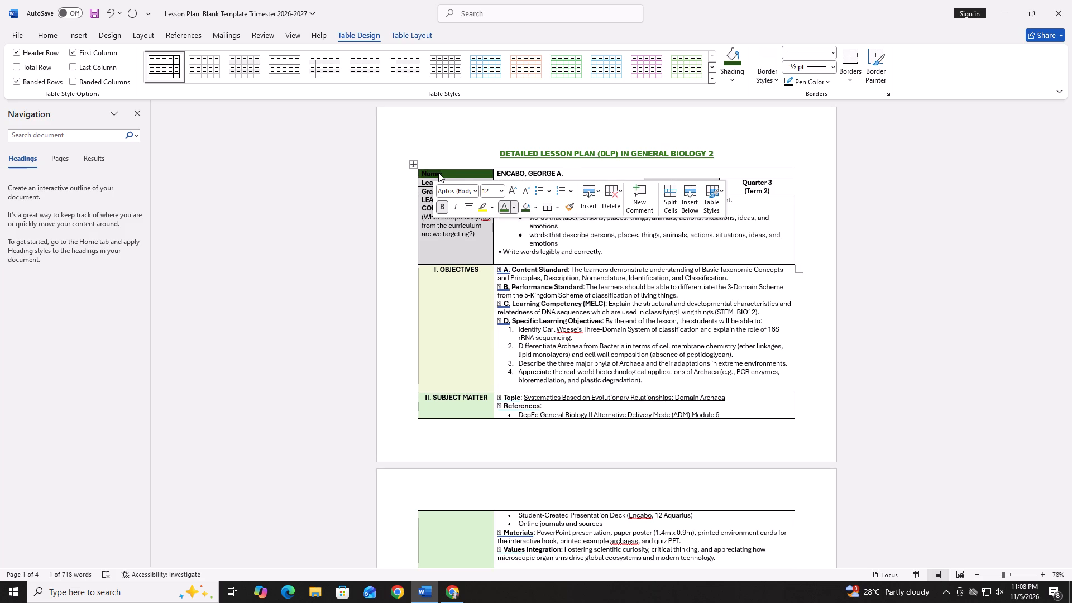
key(ctrl+a)
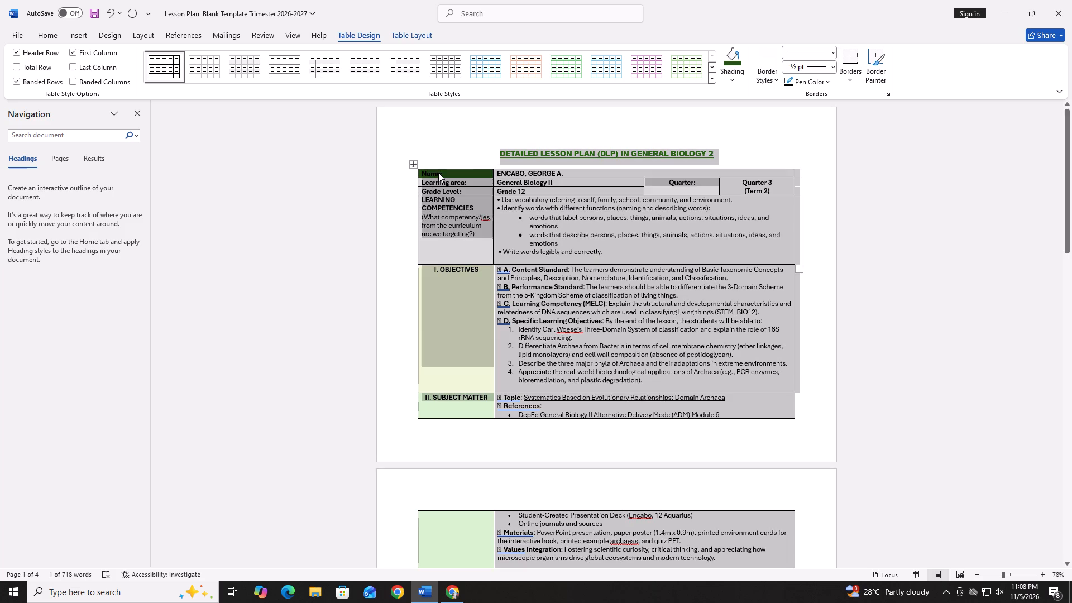
triple_click(437, 173)
click(435, 175)
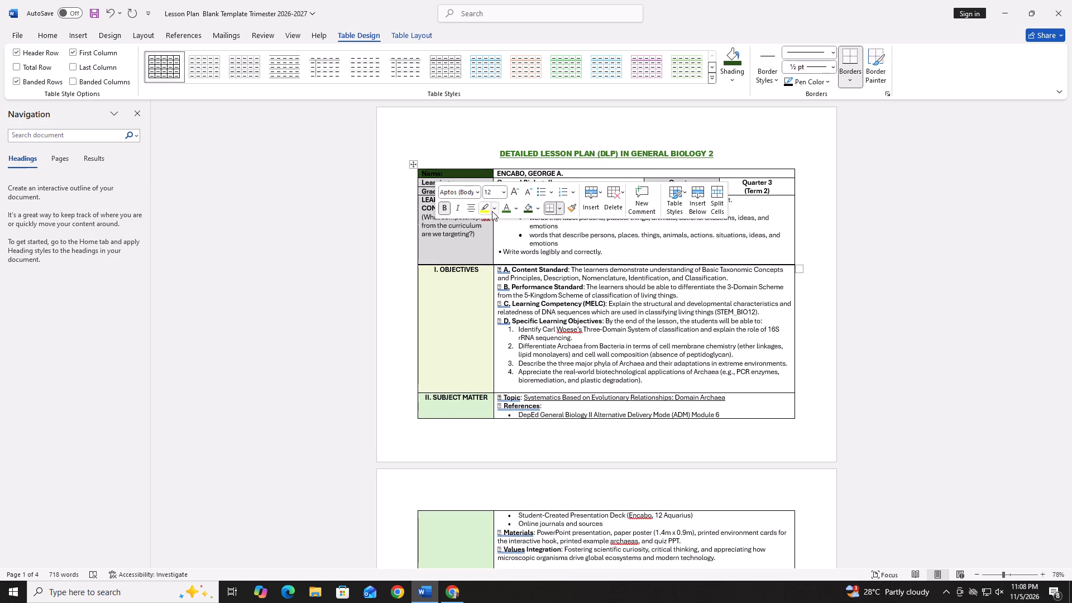
click(514, 208)
click(506, 258)
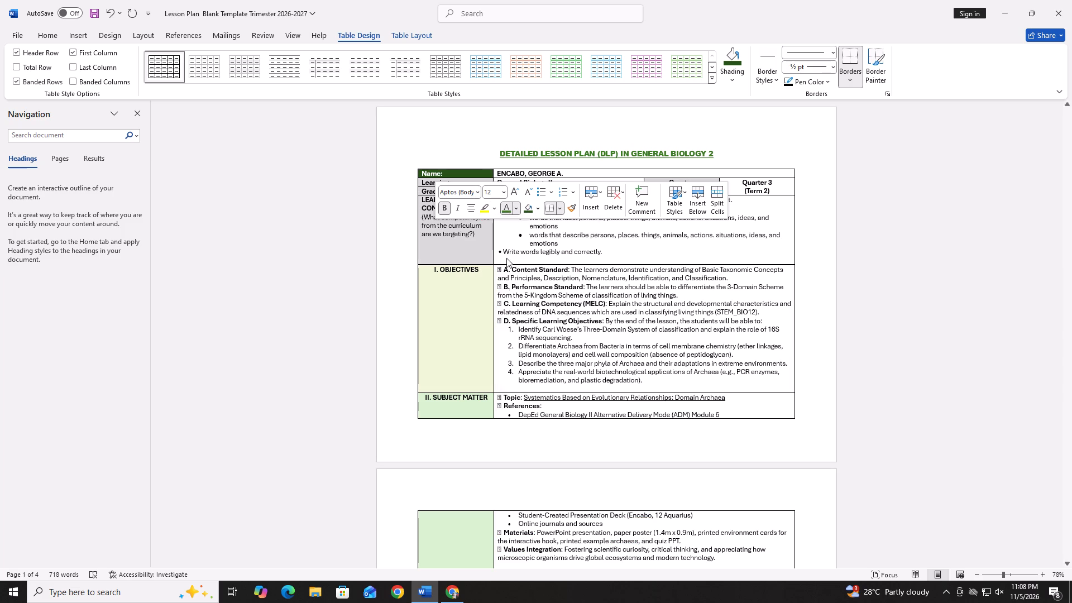
Set the font color of the "Learning area:", "Grade Level:" and "Quarter:" labels to white.
click(427, 181)
double_click(427, 181)
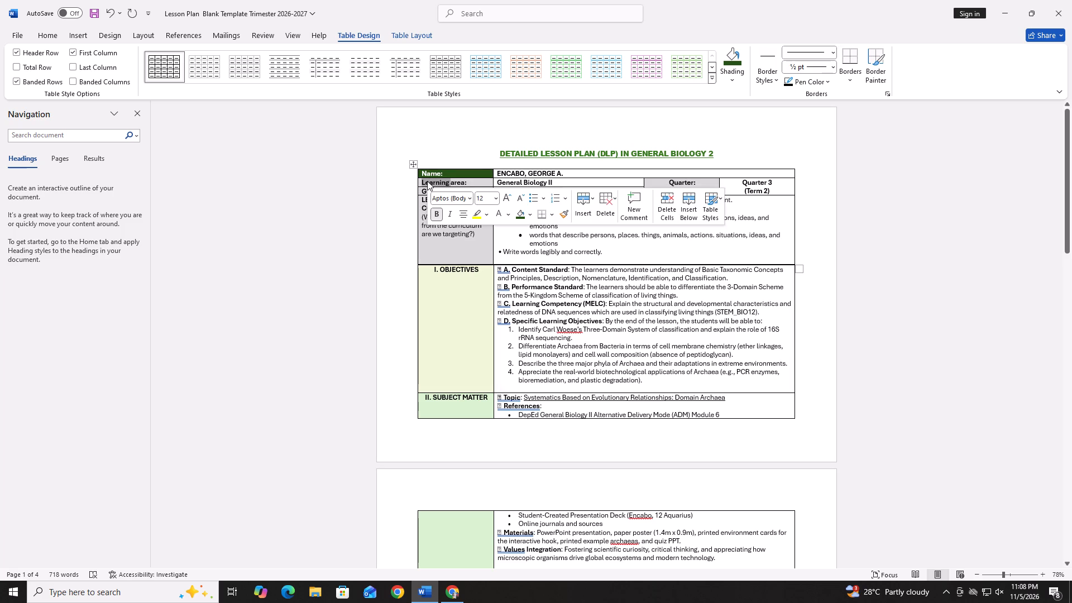
triple_click(427, 181)
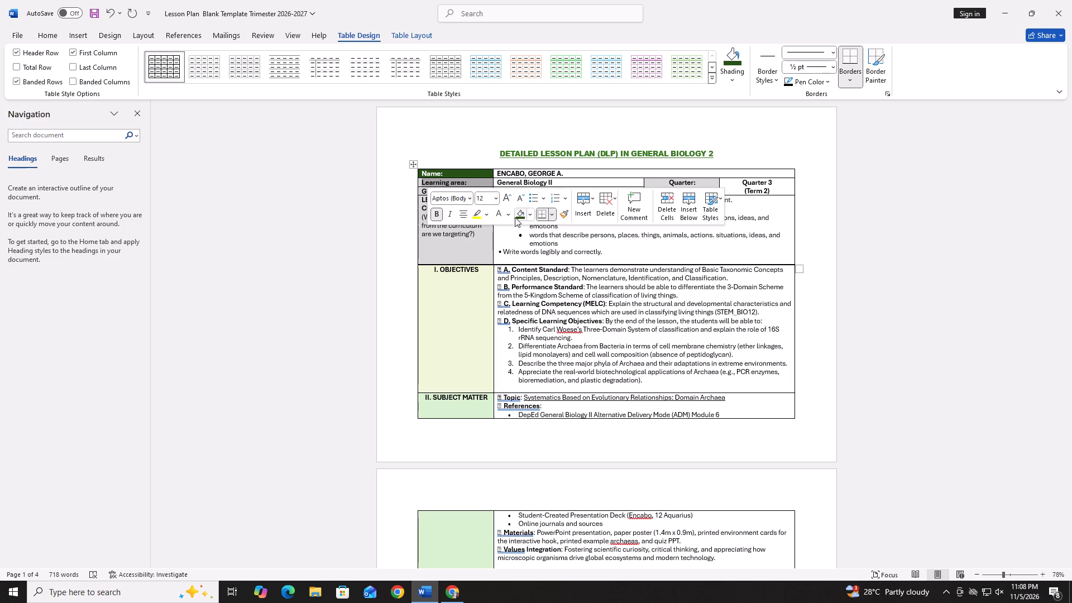
click(500, 214)
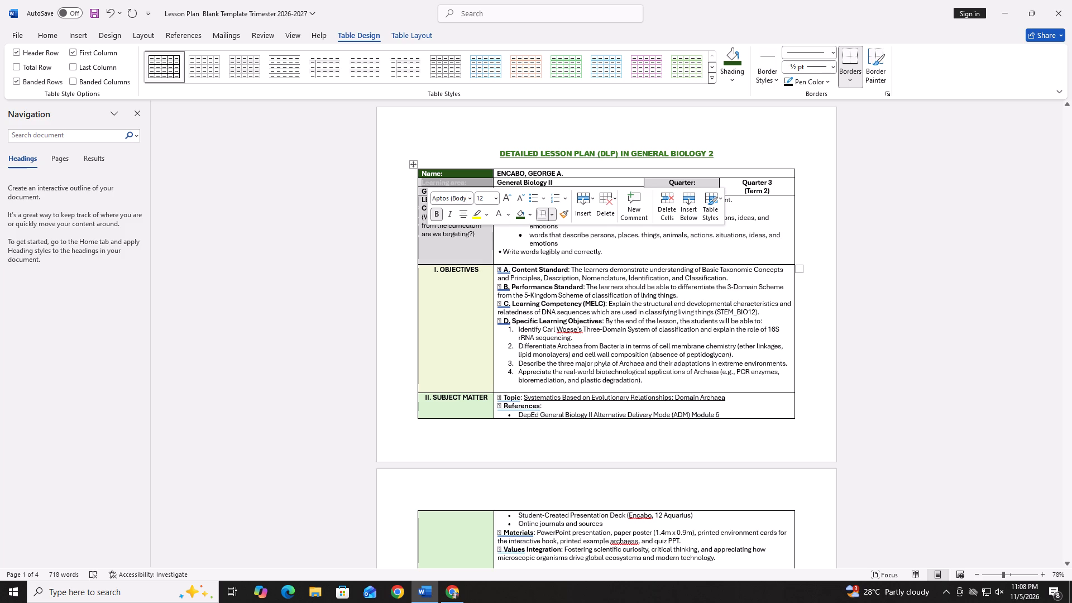
click(420, 193)
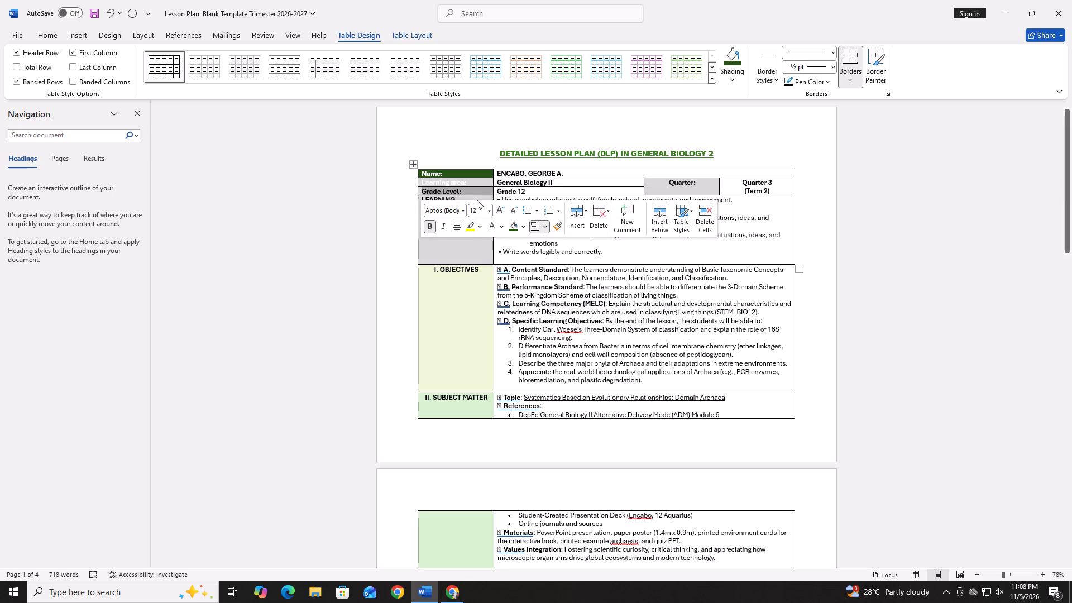
click(492, 228)
double_click(668, 186)
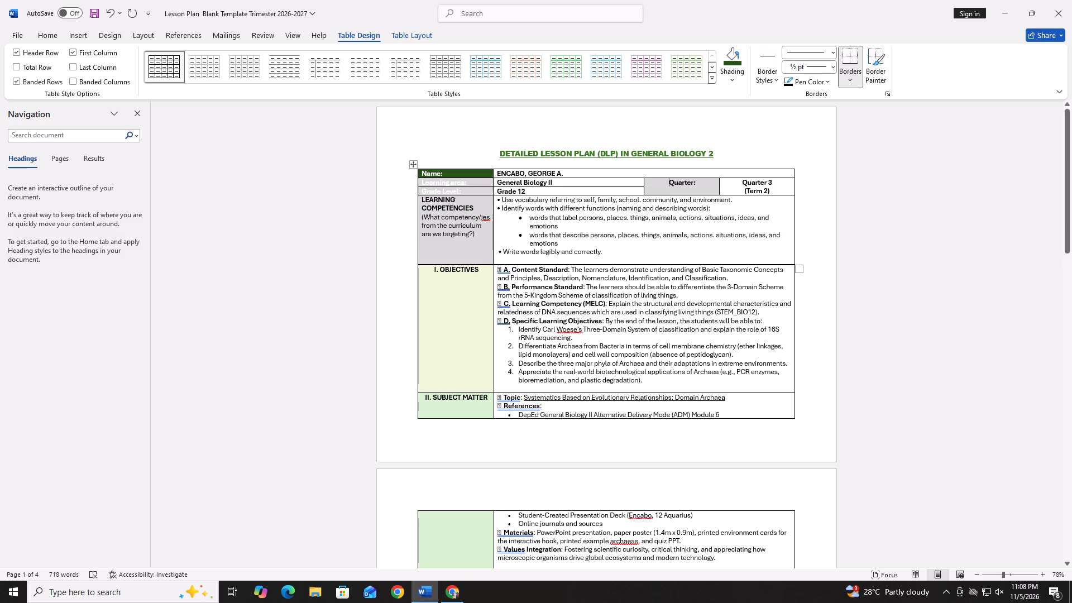
triple_click(677, 183)
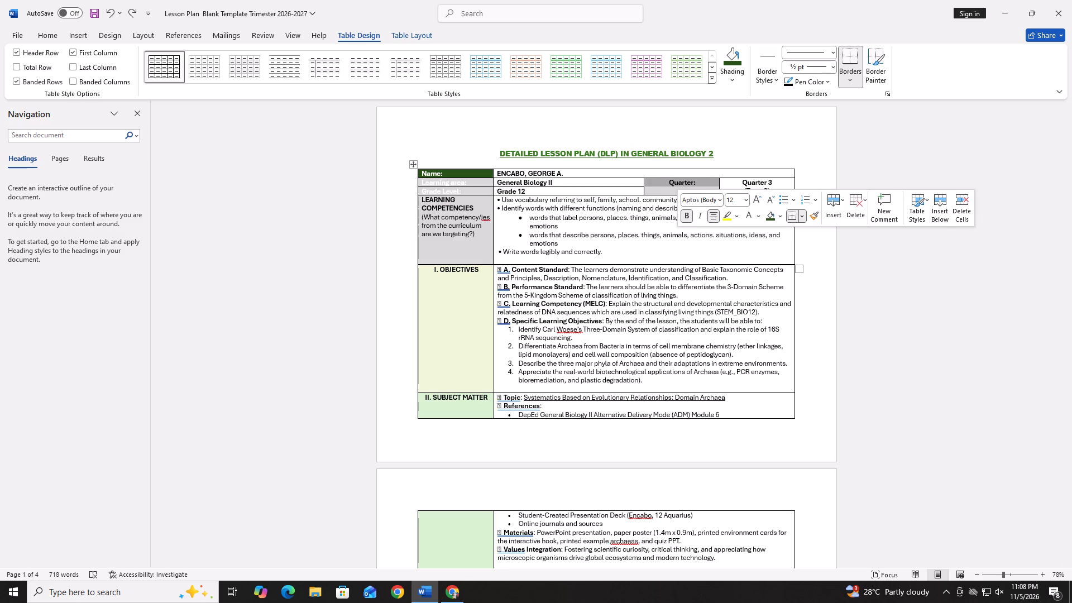
click(746, 217)
Shade the "Quarter:", "Learning area:" and "Grade Level:" label cells with Green, Accent 6, Darker 50%.
click(735, 83)
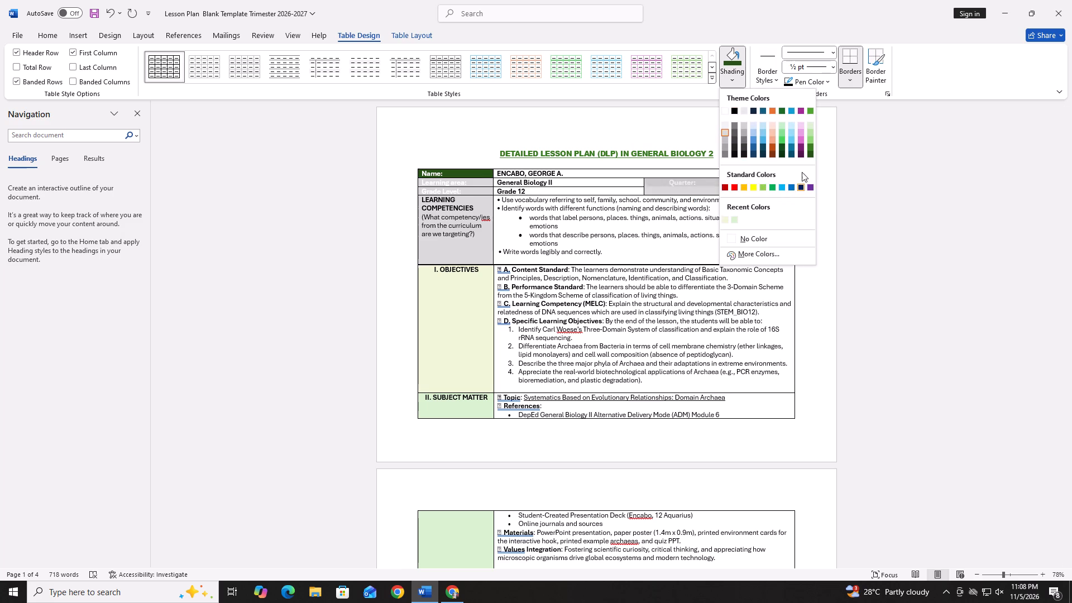
click(811, 154)
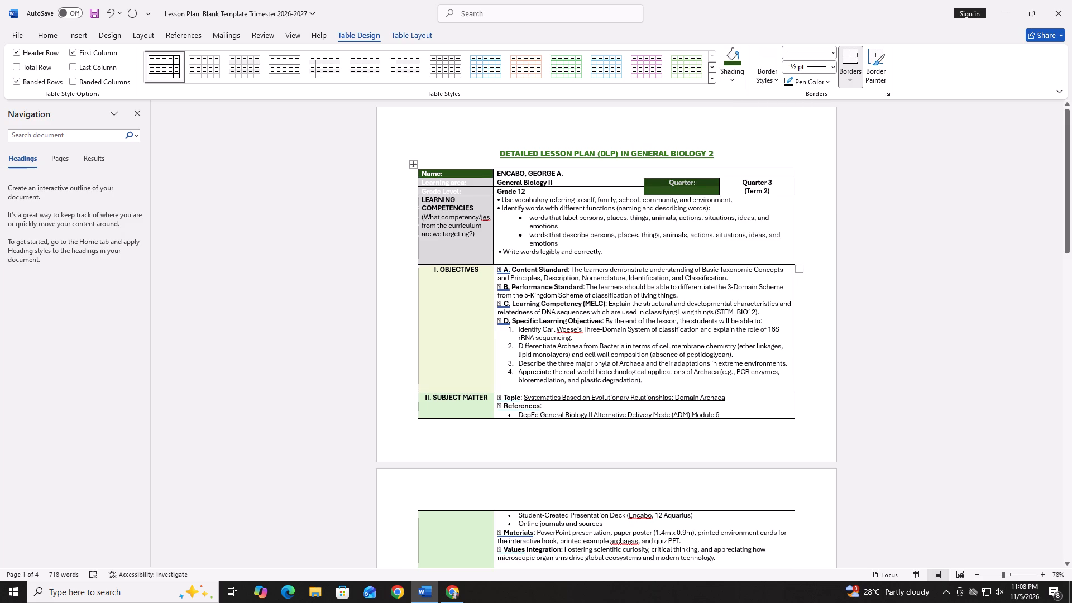
click(489, 183)
click(730, 80)
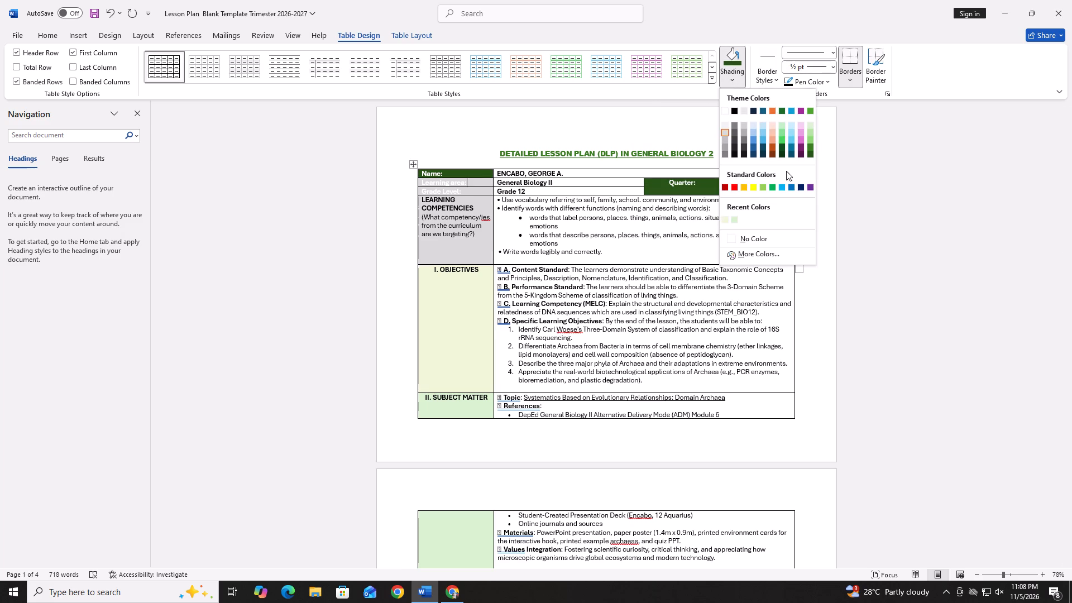
click(803, 186)
click(738, 85)
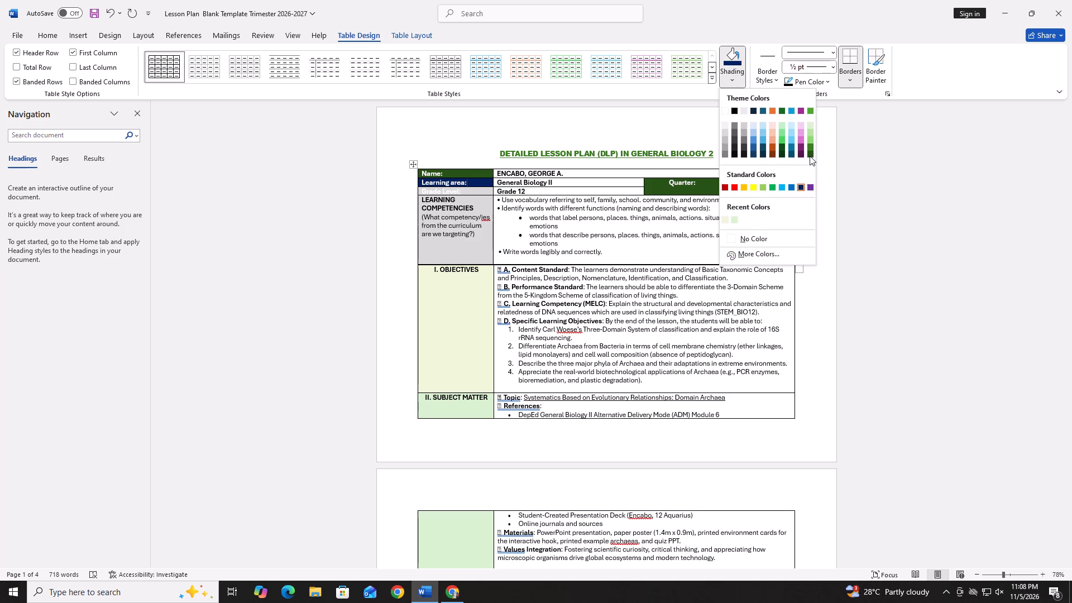
click(811, 155)
click(484, 192)
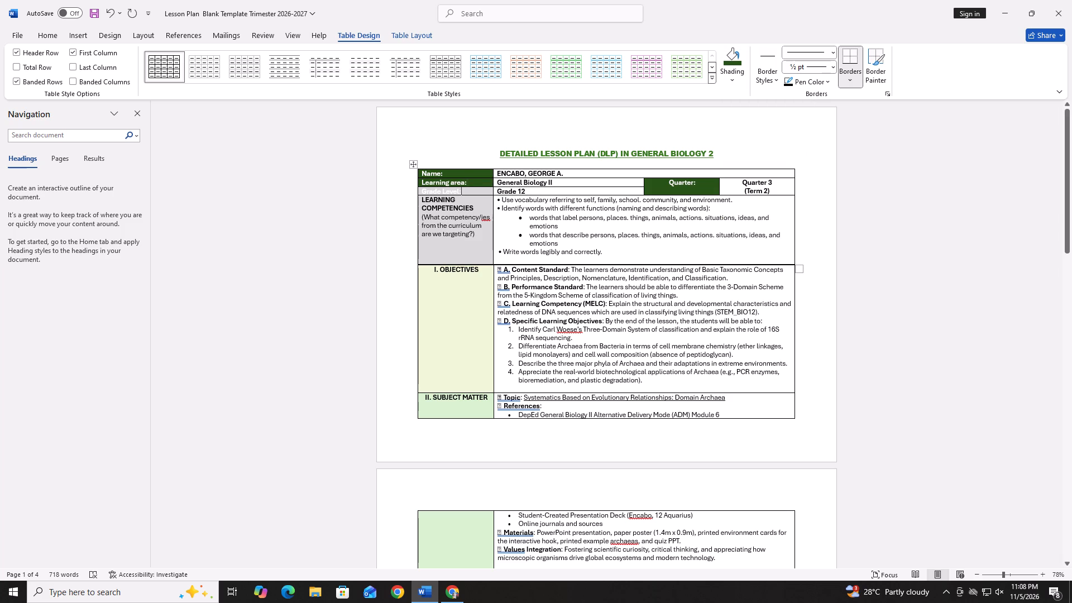
click(730, 76)
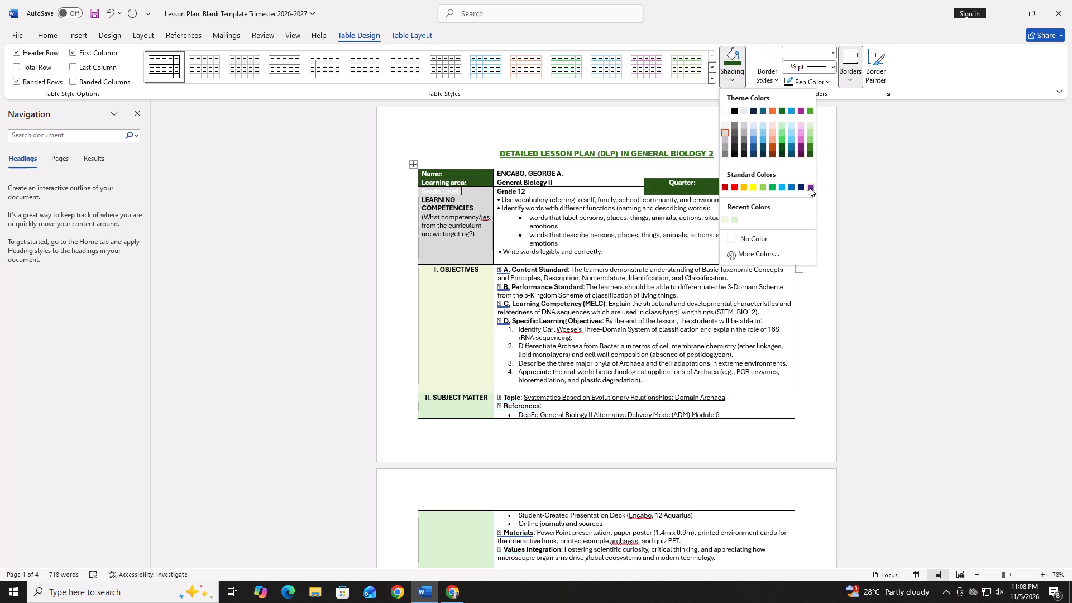
click(810, 155)
click(873, 205)
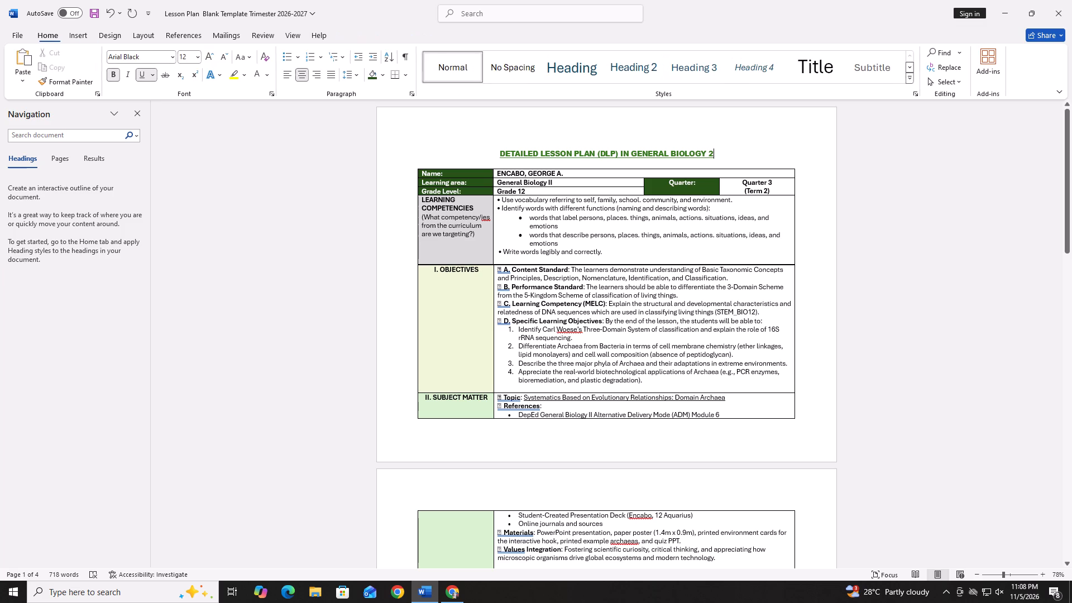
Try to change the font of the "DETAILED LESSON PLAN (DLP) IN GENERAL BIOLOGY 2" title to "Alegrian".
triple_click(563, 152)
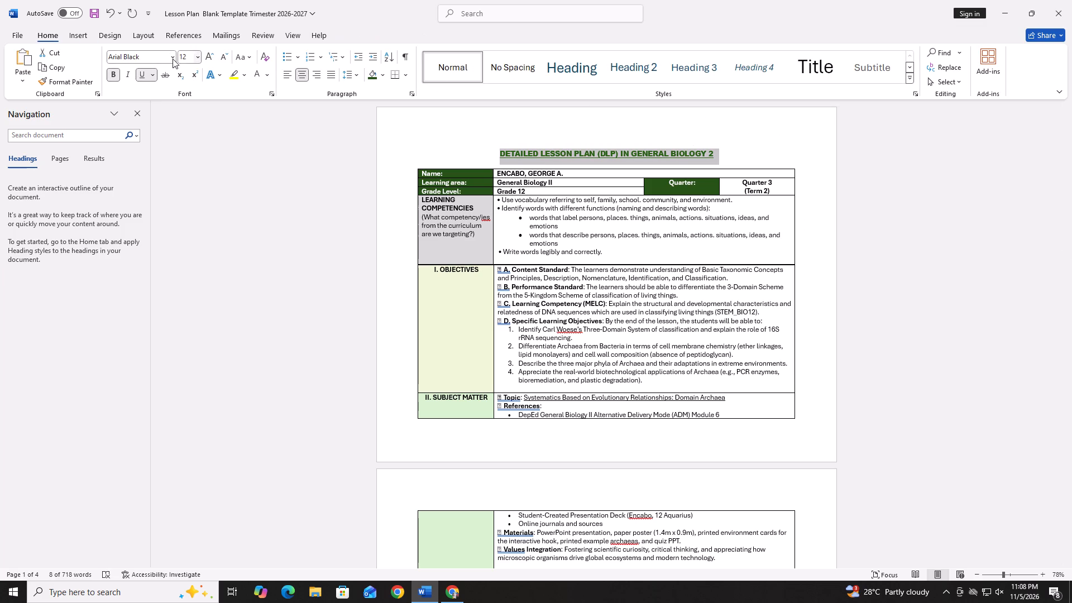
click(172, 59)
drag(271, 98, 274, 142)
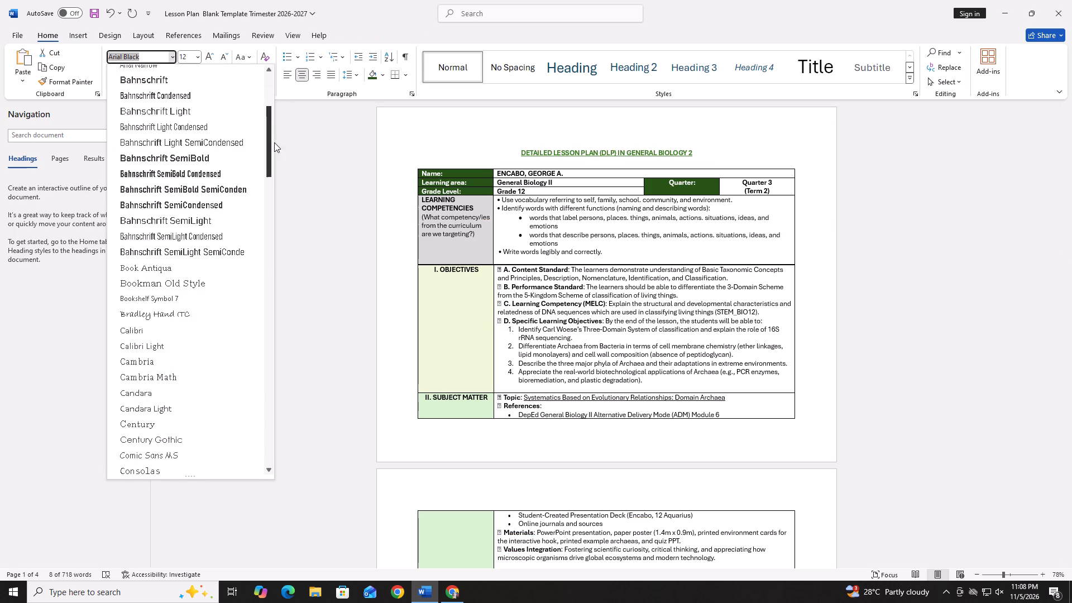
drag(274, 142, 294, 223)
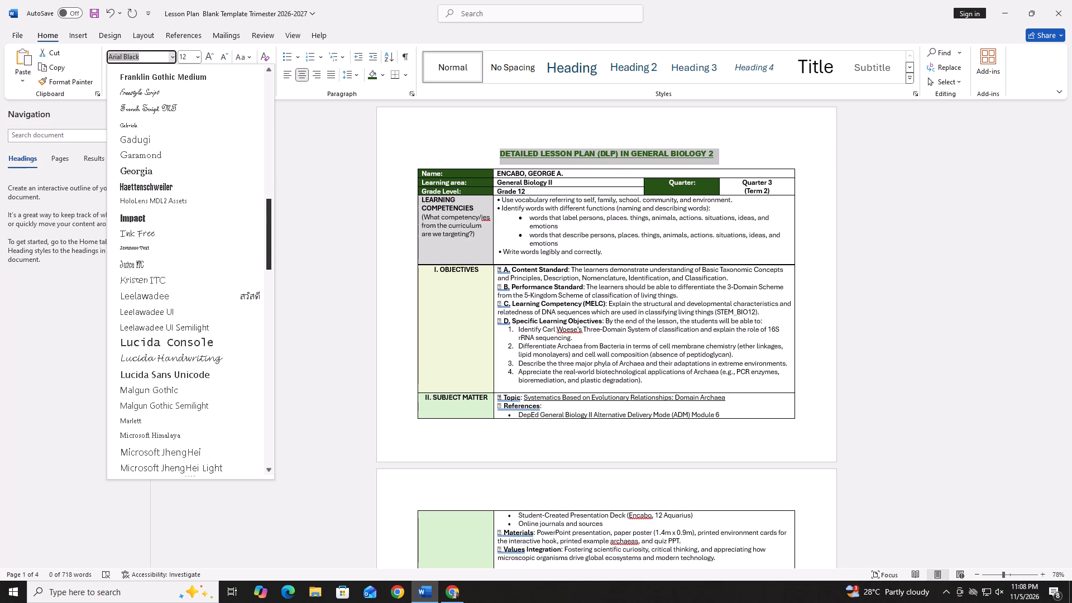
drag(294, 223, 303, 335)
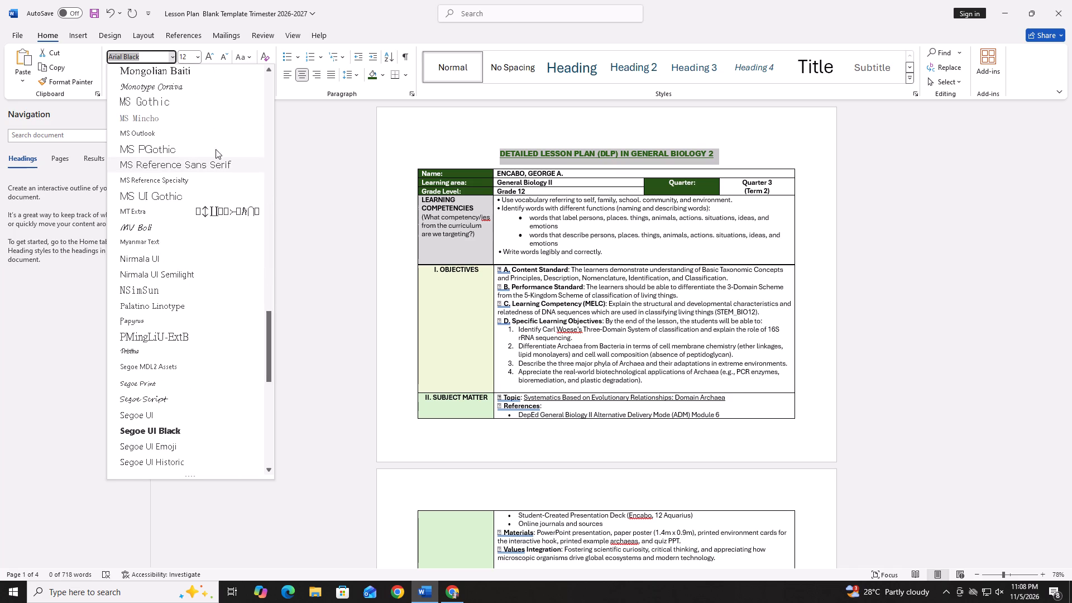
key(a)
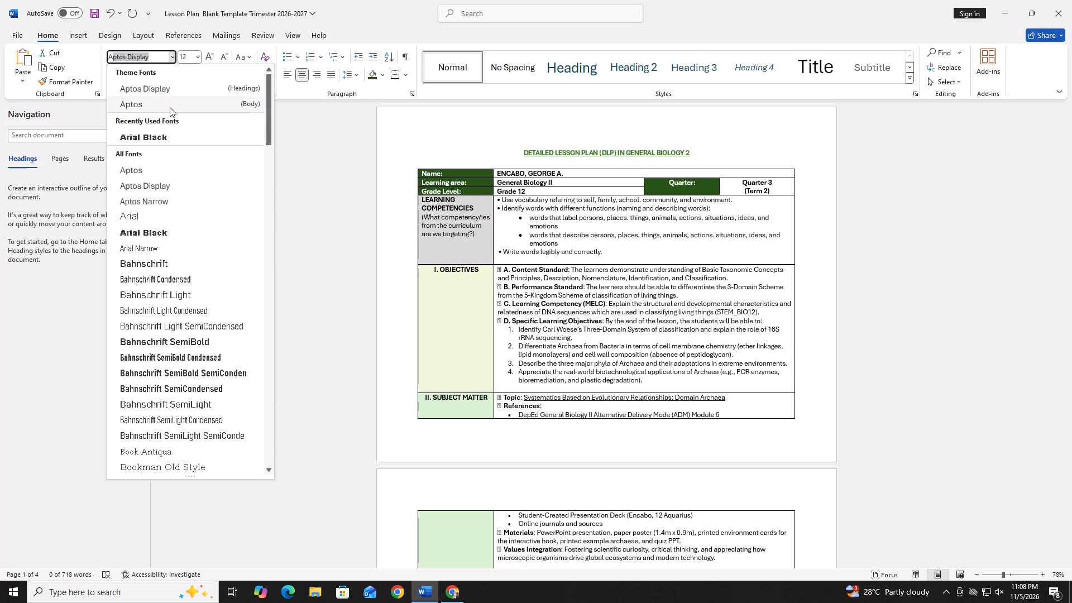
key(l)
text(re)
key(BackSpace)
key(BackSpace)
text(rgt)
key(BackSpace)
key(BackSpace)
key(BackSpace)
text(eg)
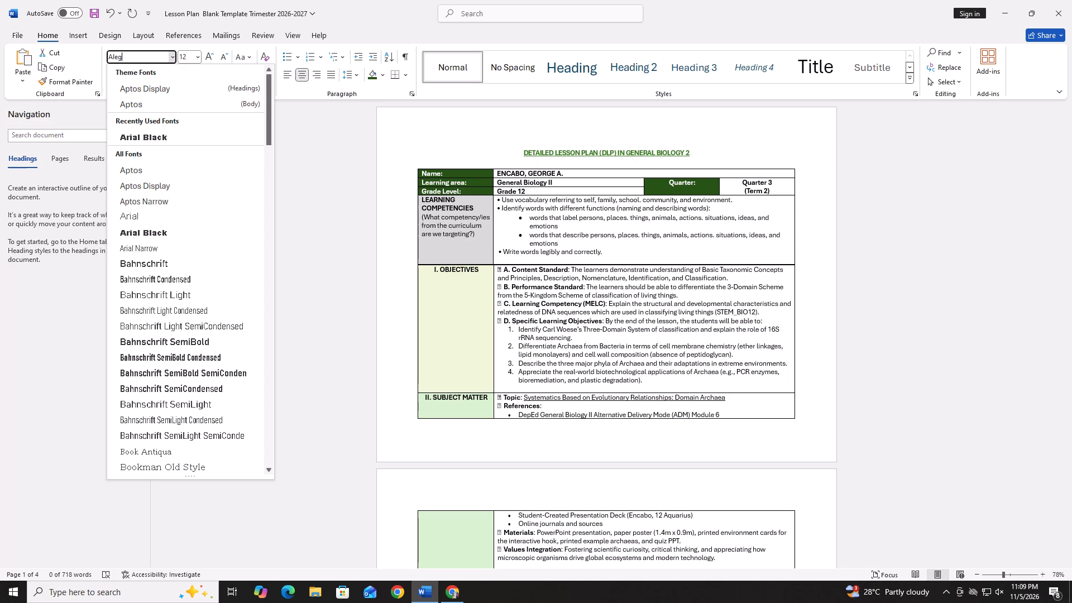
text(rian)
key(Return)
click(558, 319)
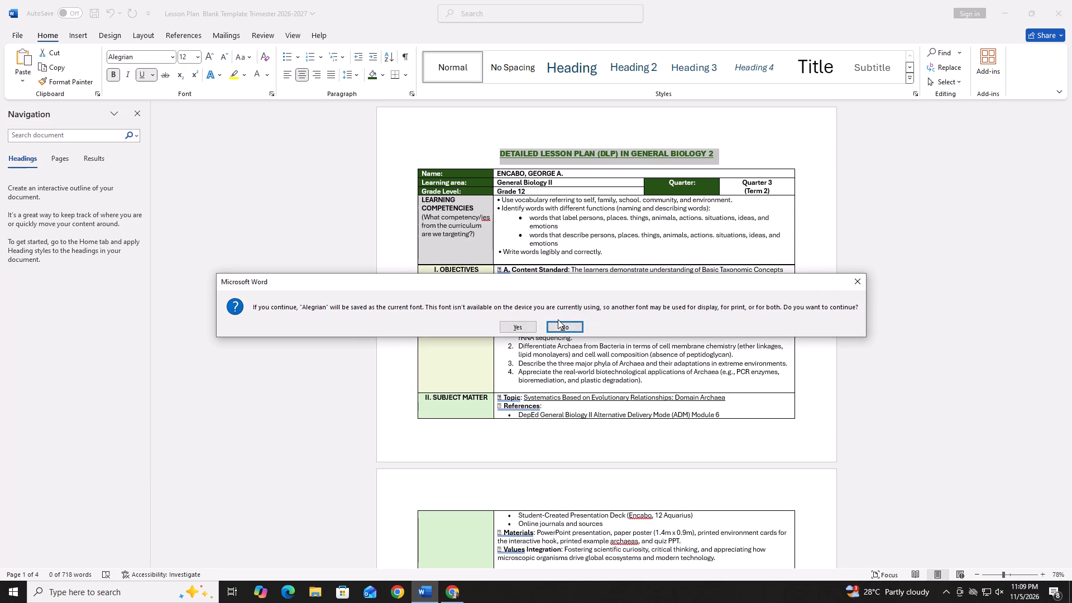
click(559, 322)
Look through the available fonts for the "DETAILED LESSON PLAN (DLP) IN GENERAL BIOLOGY 2" title.
click(172, 60)
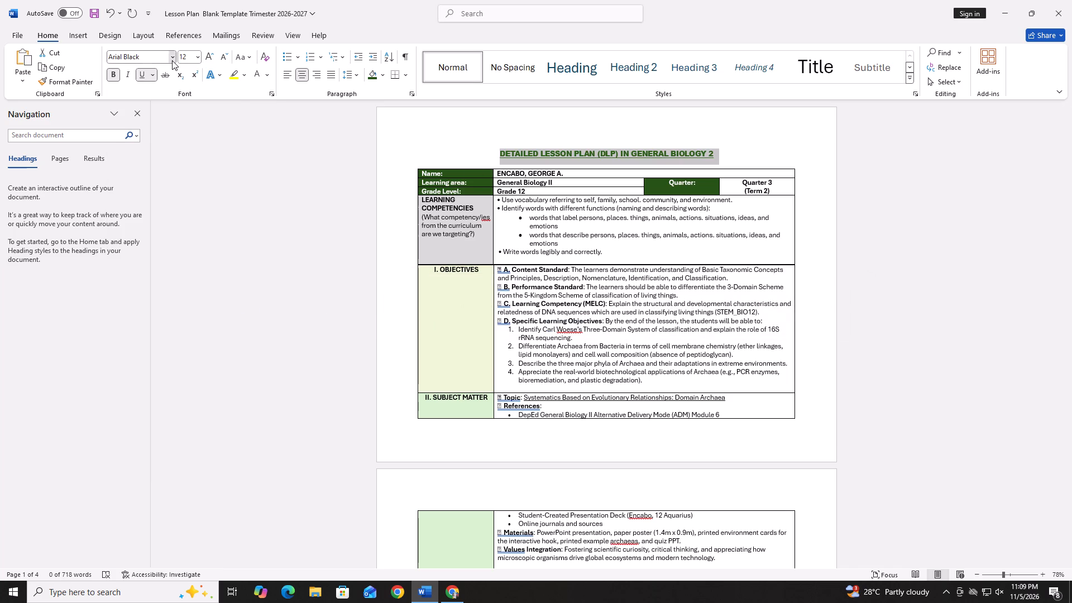
drag(267, 95, 279, 271)
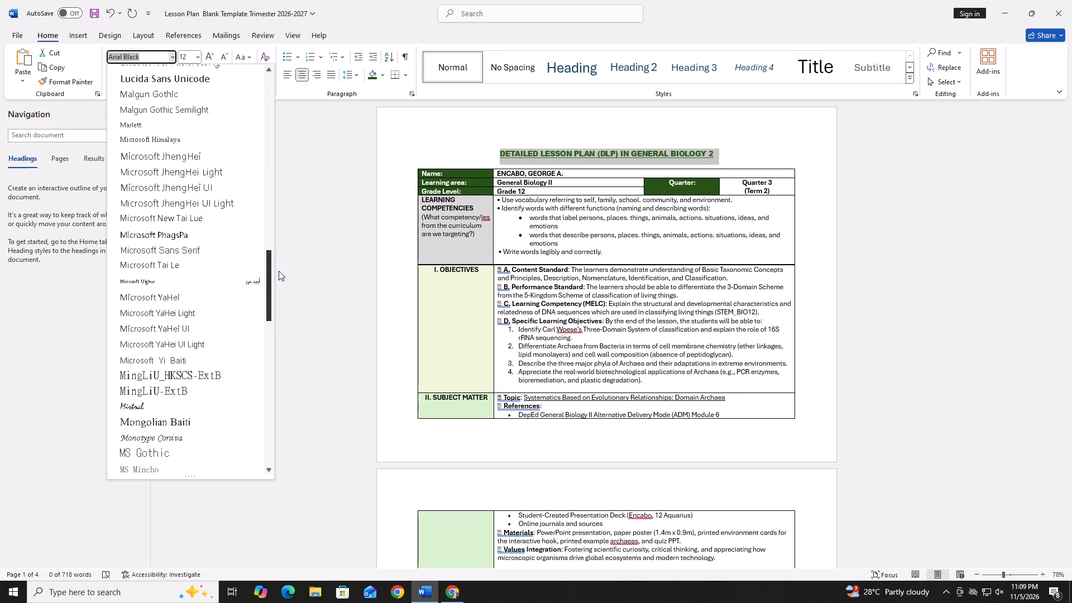
drag(279, 271, 286, 400)
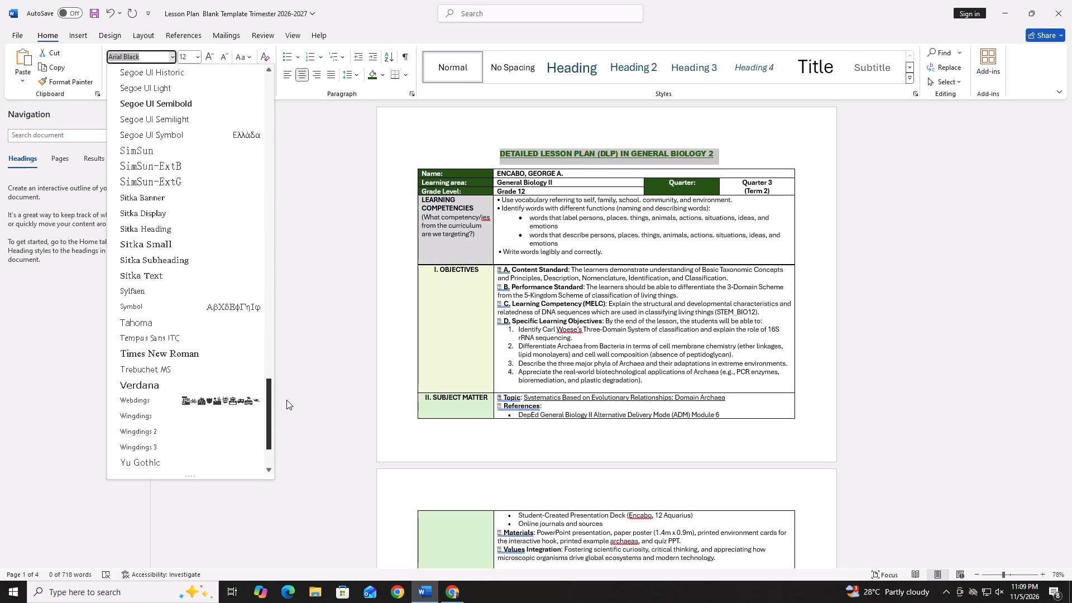
drag(286, 400, 295, 318)
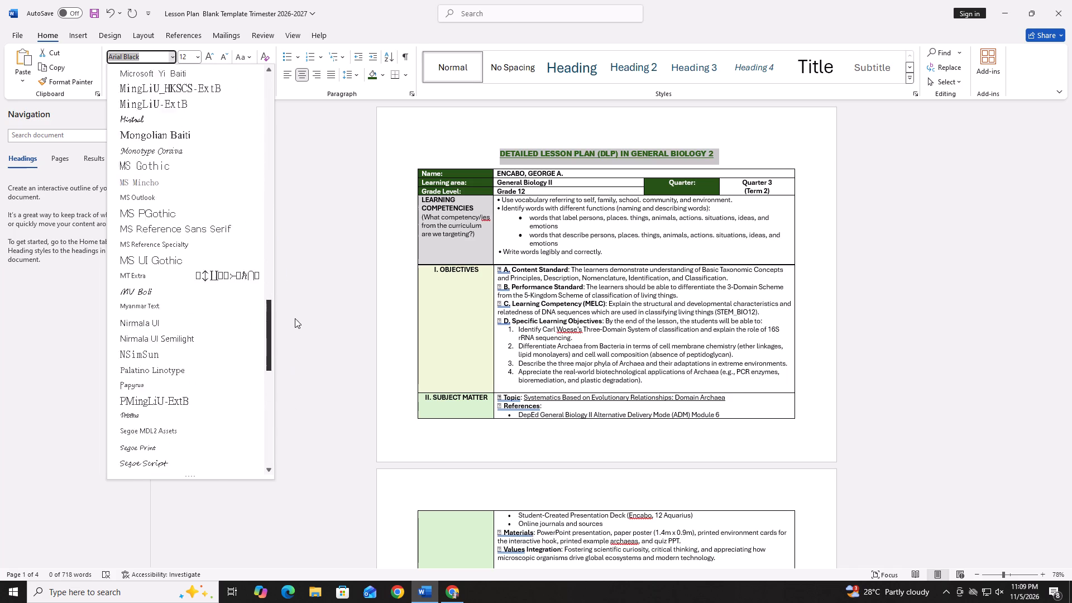
drag(295, 318, 301, 229)
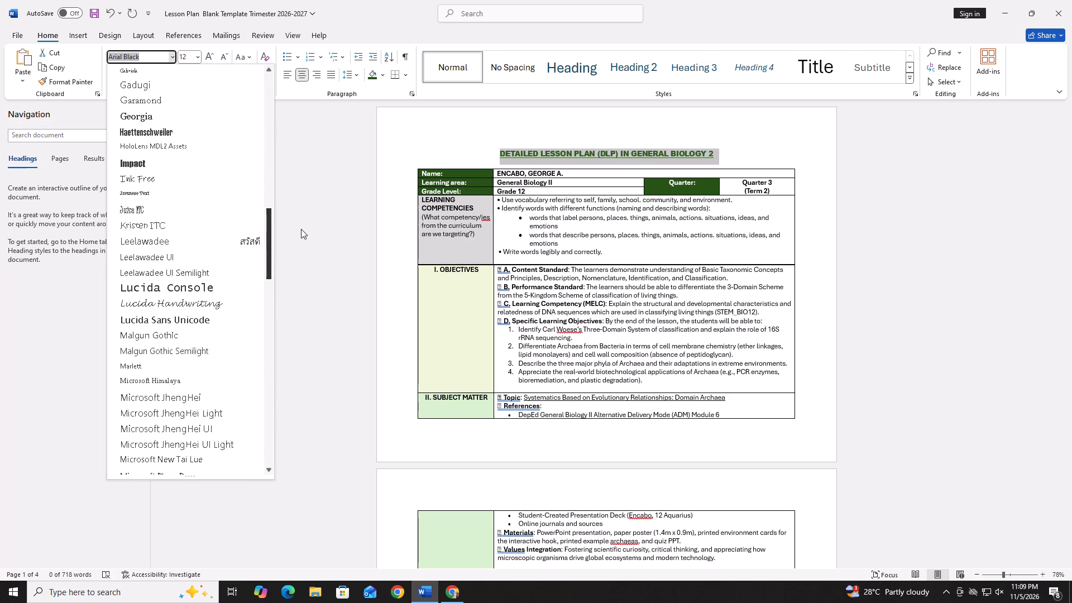
drag(301, 229, 300, 114)
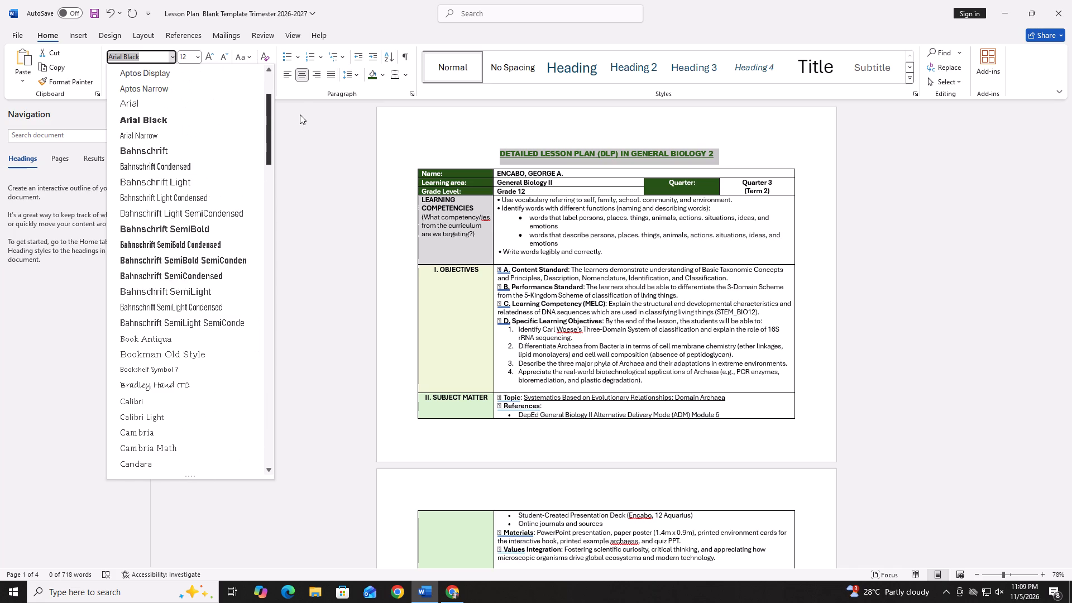
drag(300, 114, 298, 105)
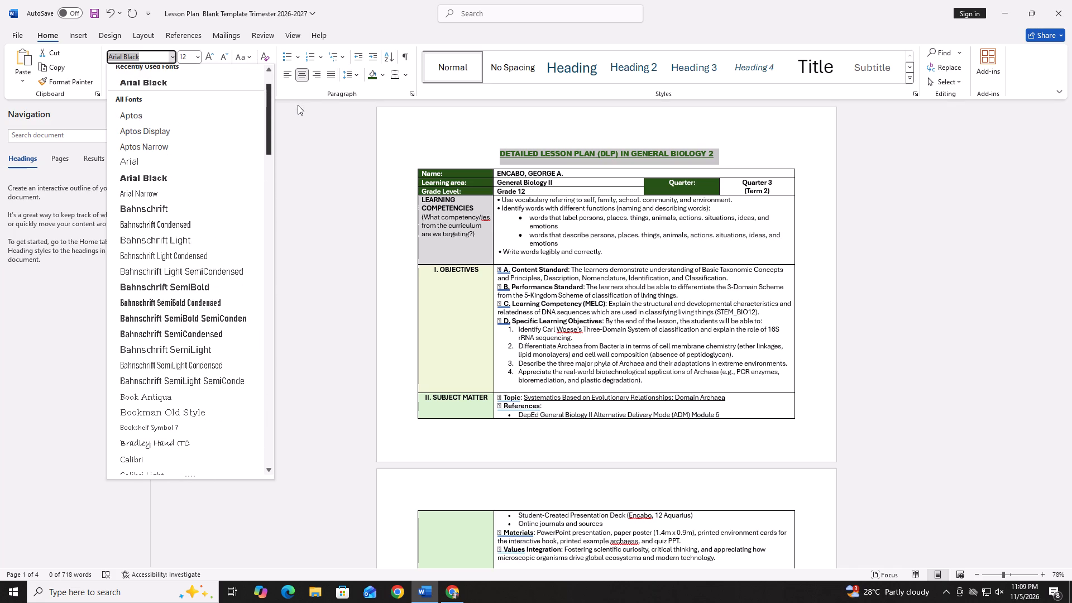
drag(298, 105, 295, 95)
click(343, 146)
click(343, 146)
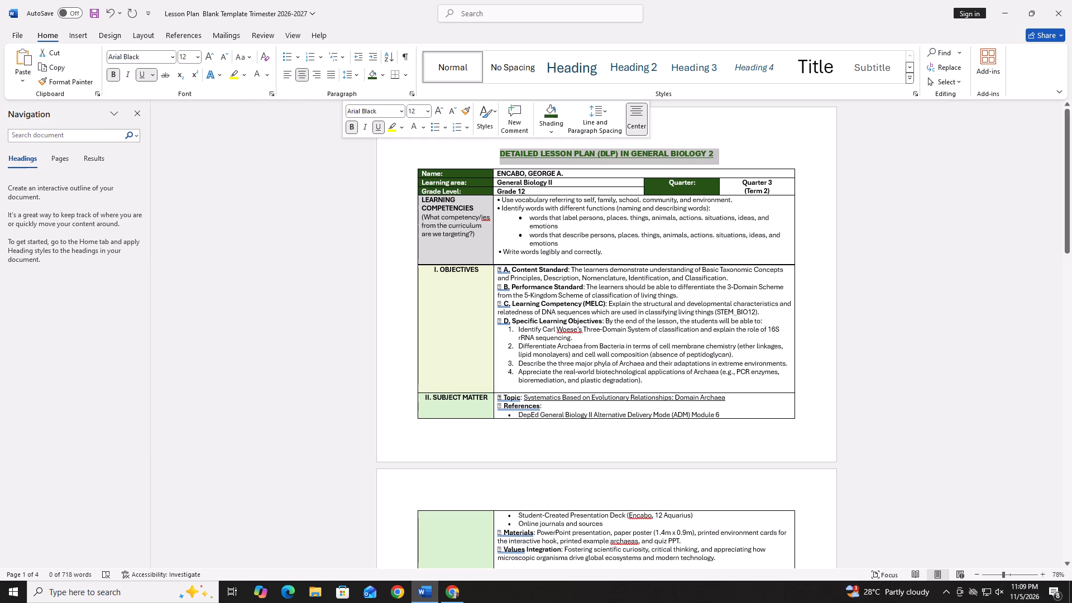
click(978, 314)
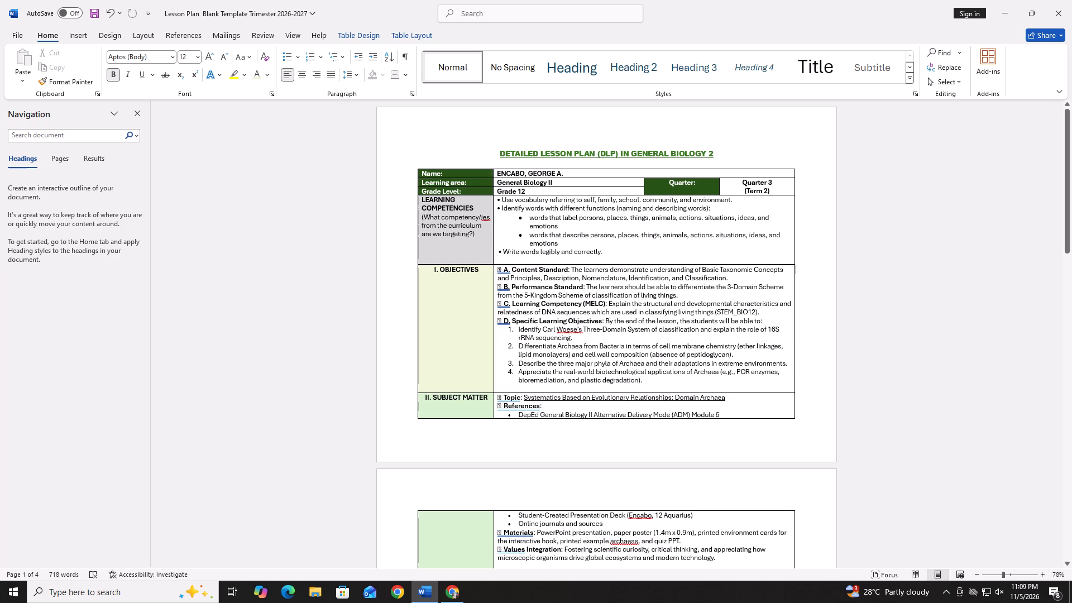
Delete the parenthetical question about curriculum competencies below the "LEARNING COMPETENCIES" label.
drag(422, 218, 477, 237)
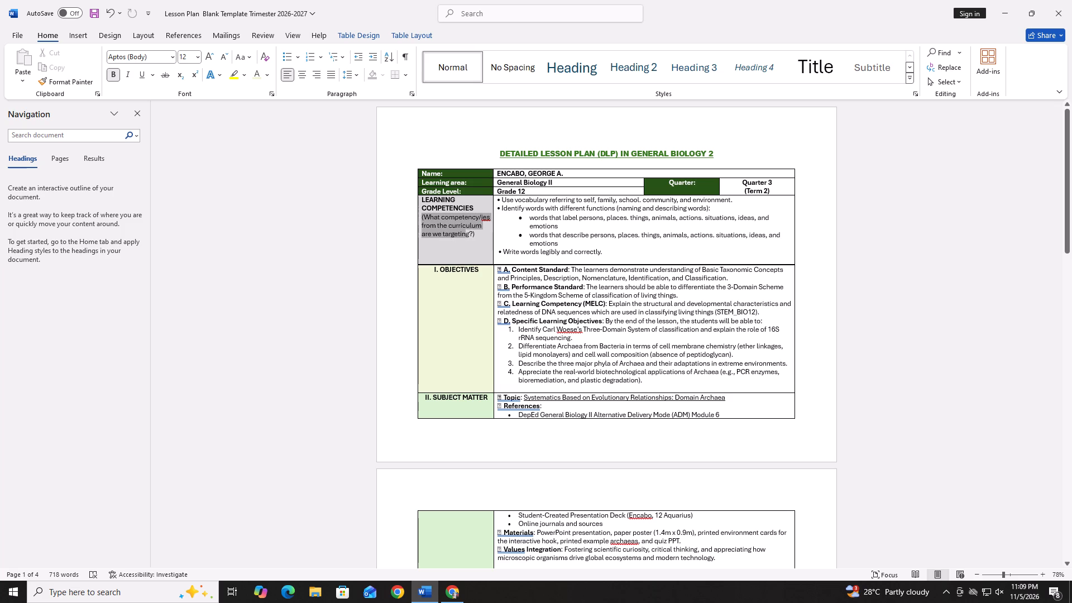
drag(477, 237, 478, 238)
key(BackSpace)
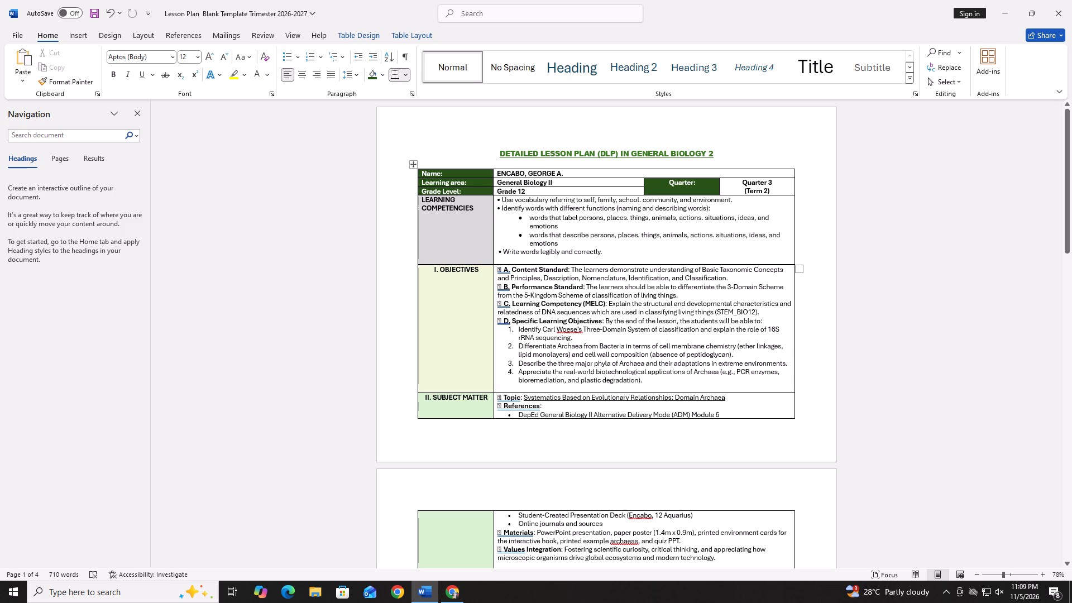
Extend the "LEARNING COMPETENCIES" label to read "MOST ESSENTIAL LEARNING COMPETENCIES", with "(MELC'S)" on a new line below.
click(420, 199)
click(419, 199)
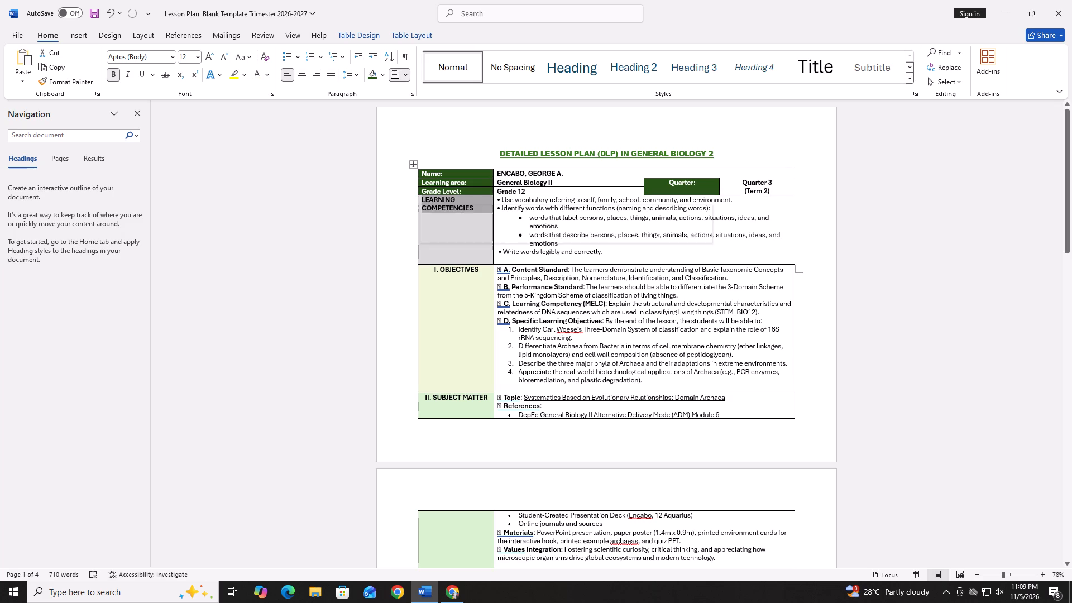
click(422, 201)
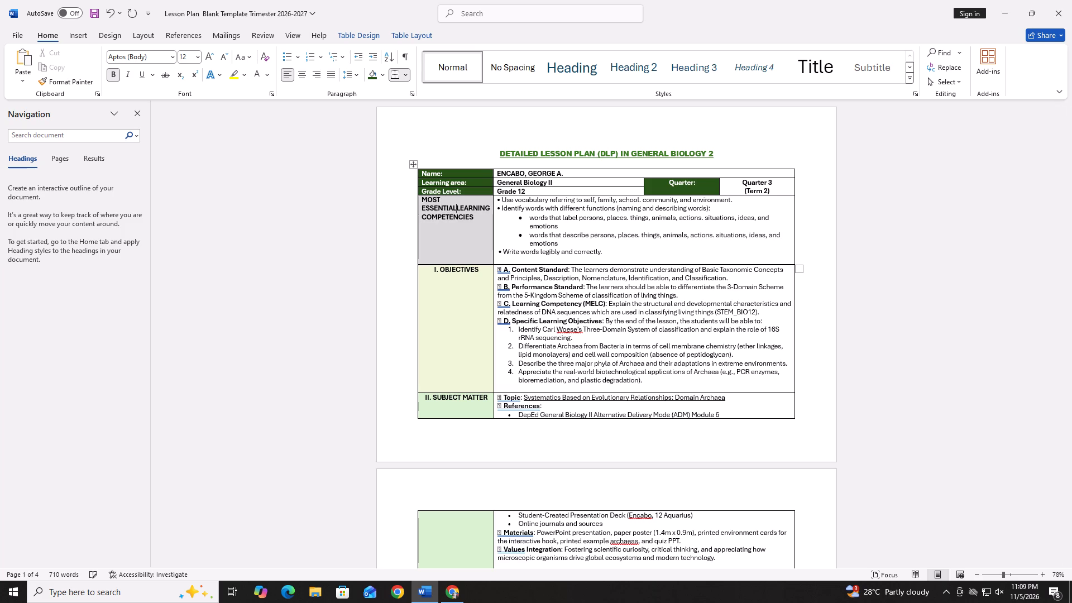
click(488, 218)
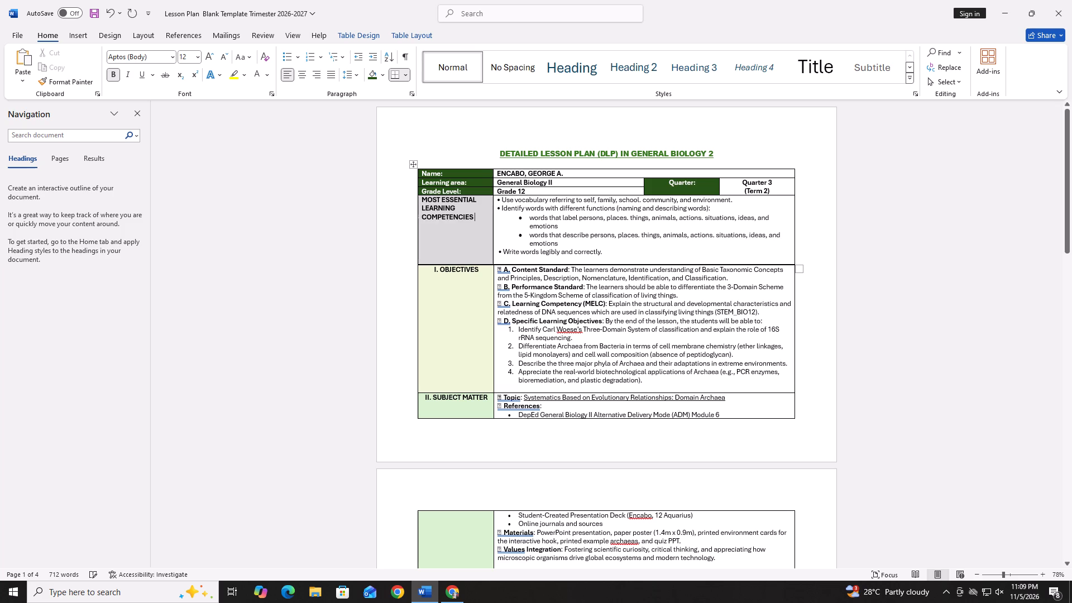
key(Return)
text((MELC)
text('S)
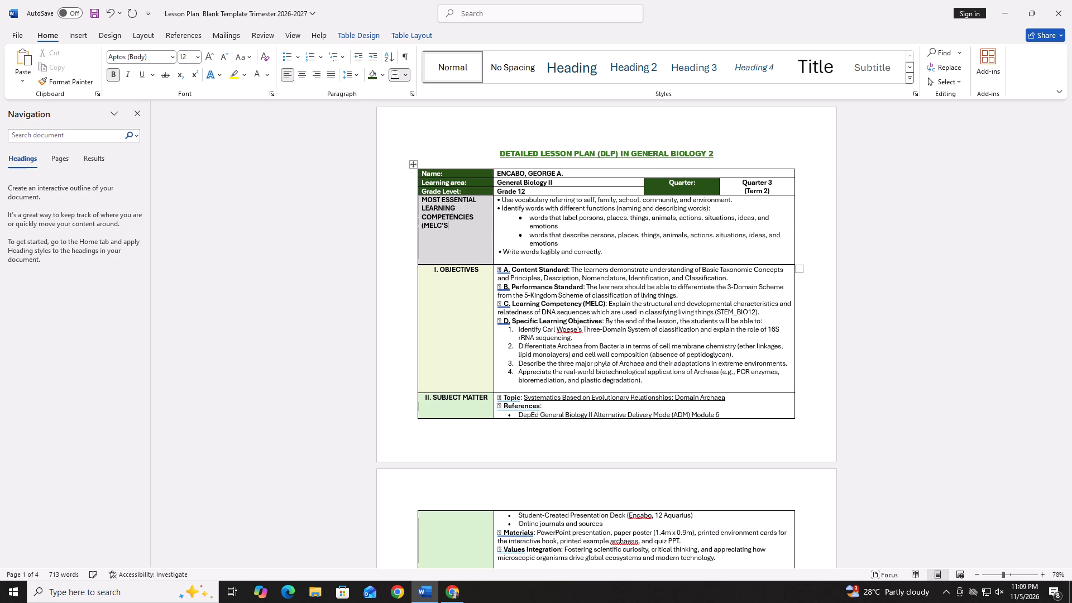
key(shift+parenright)
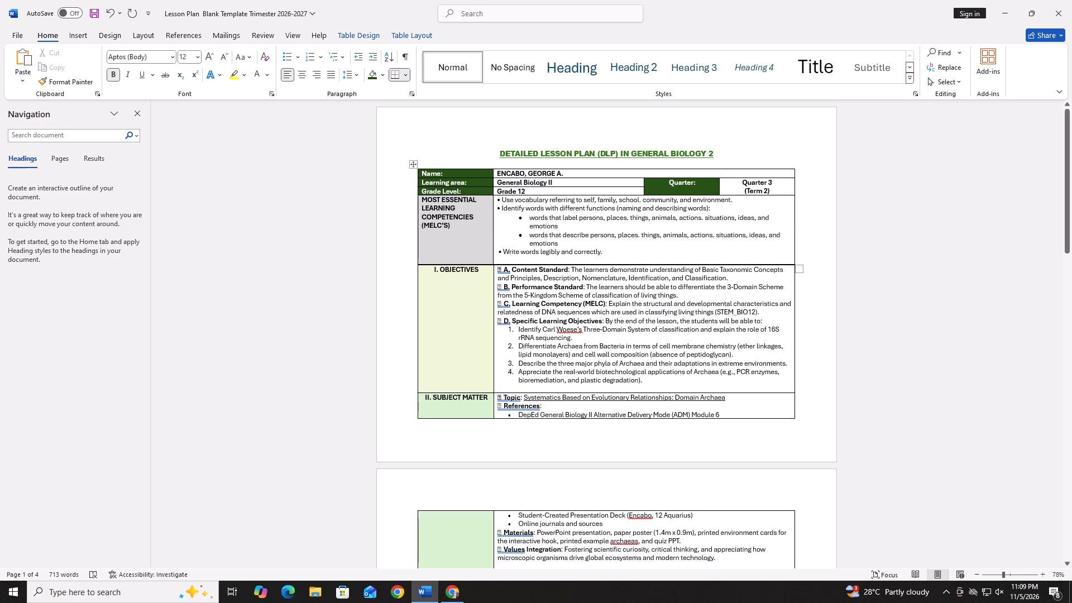
drag(422, 200, 454, 224)
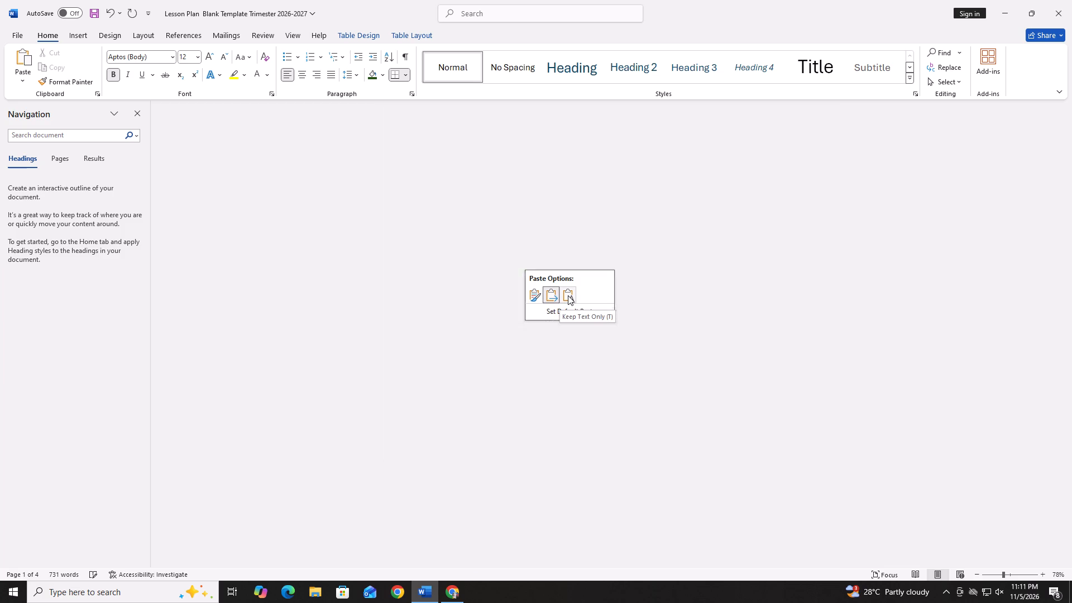
click(548, 296)
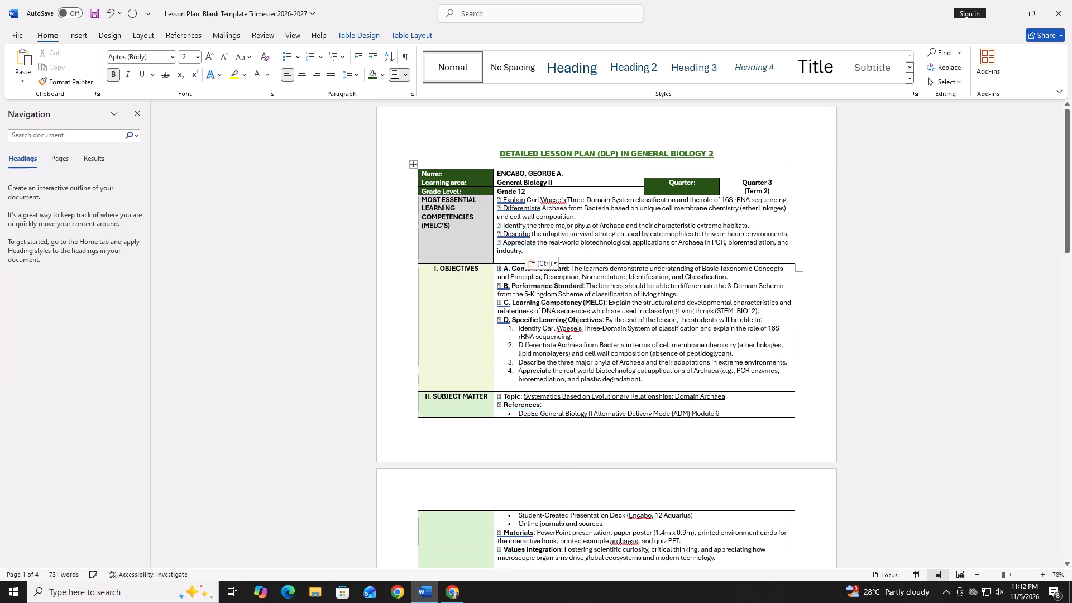
click(864, 305)
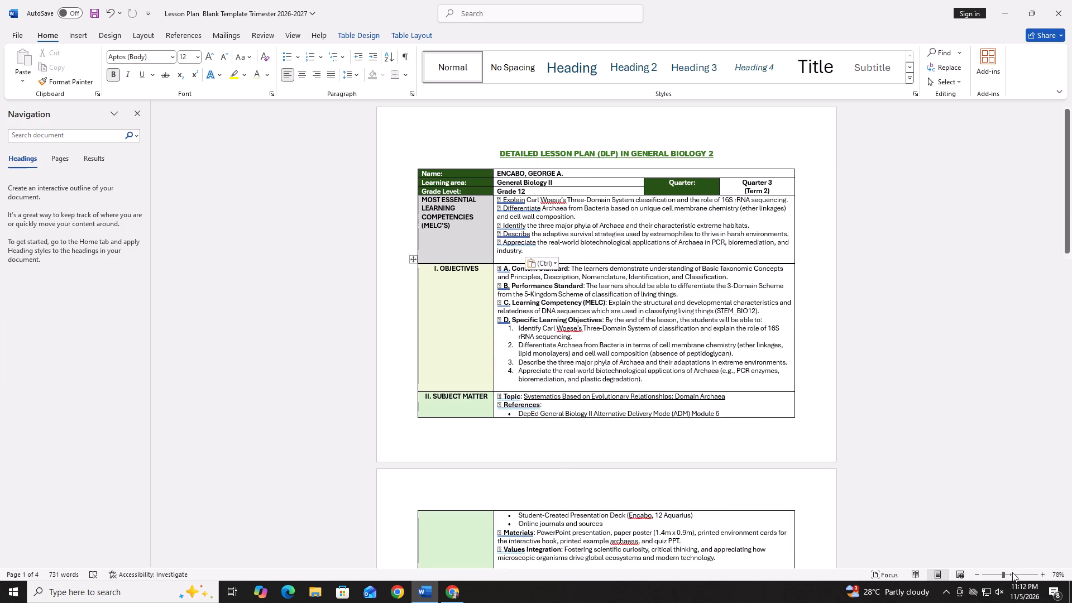
Replace the box symbol before the first MELC'S line, "Explain Carl Woese's…", with an arrow bullet.
click(1012, 575)
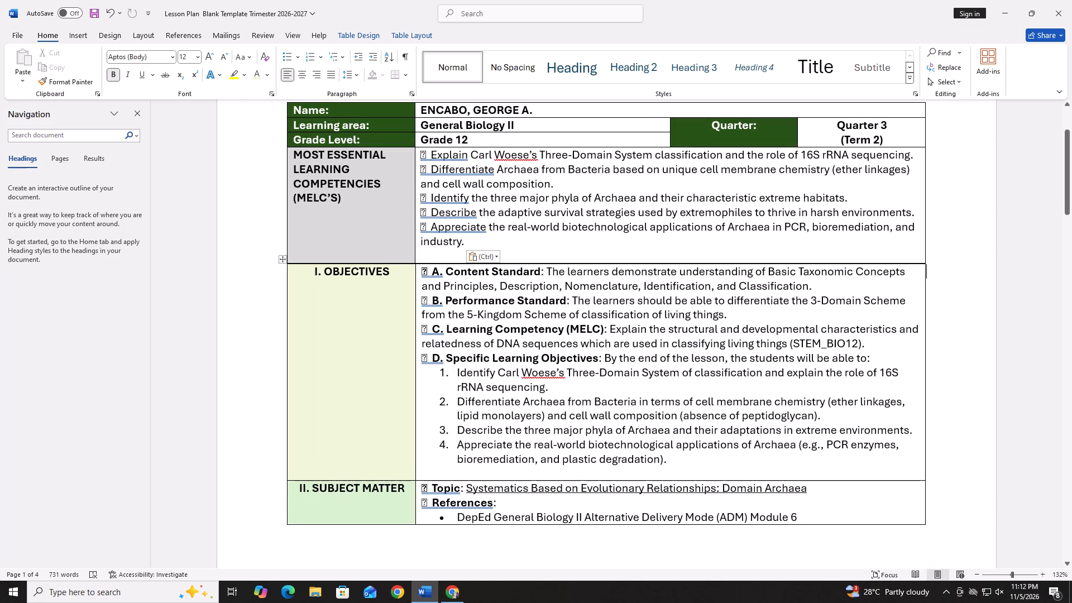
click(428, 155)
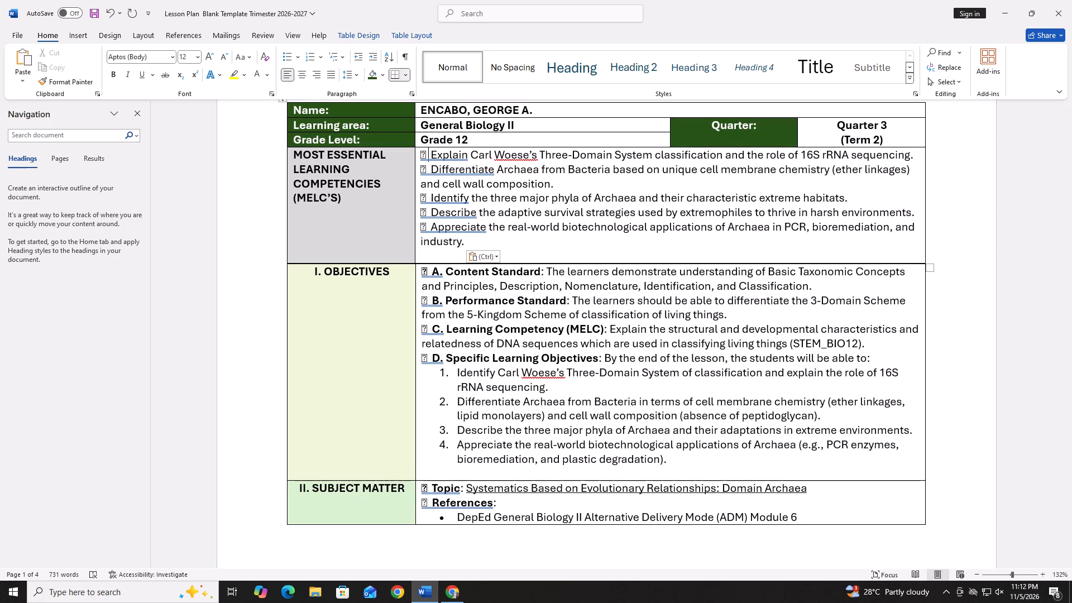
key(BackSpace)
key(BackSpace)
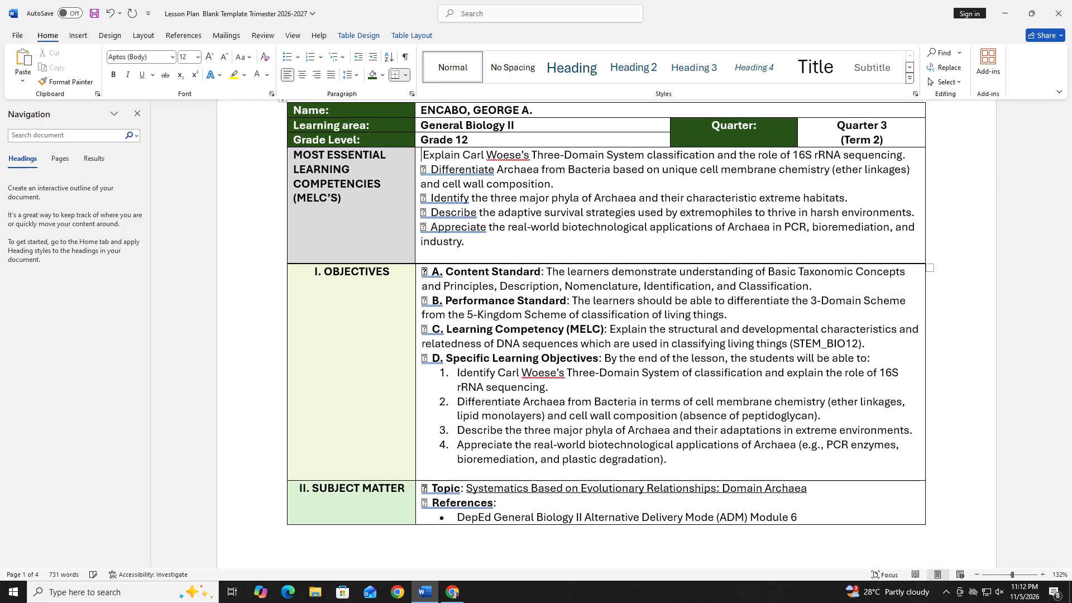
click(477, 8)
text(poi)
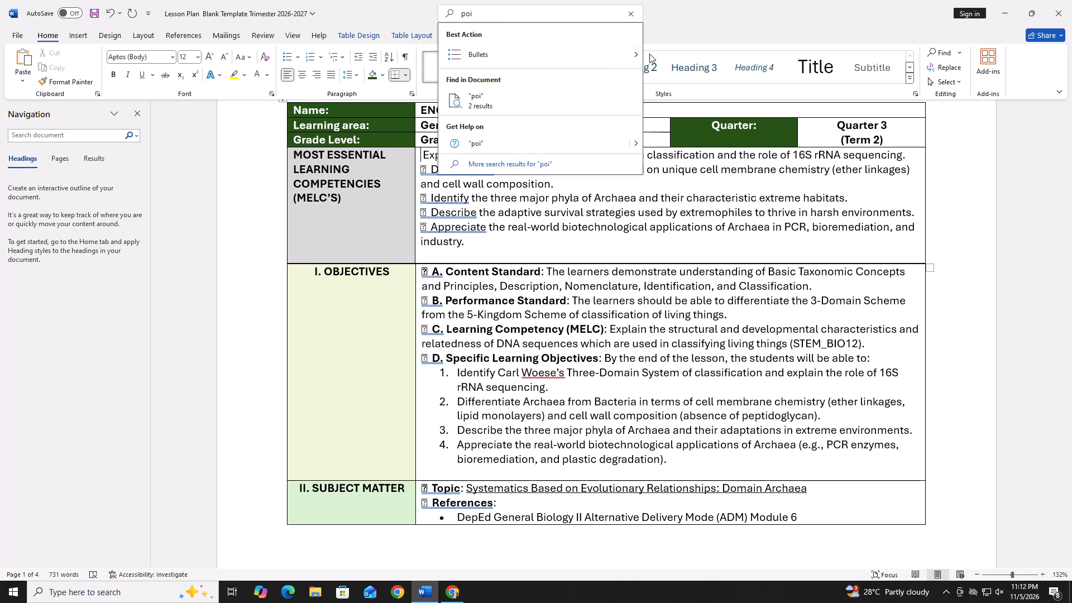
click(635, 54)
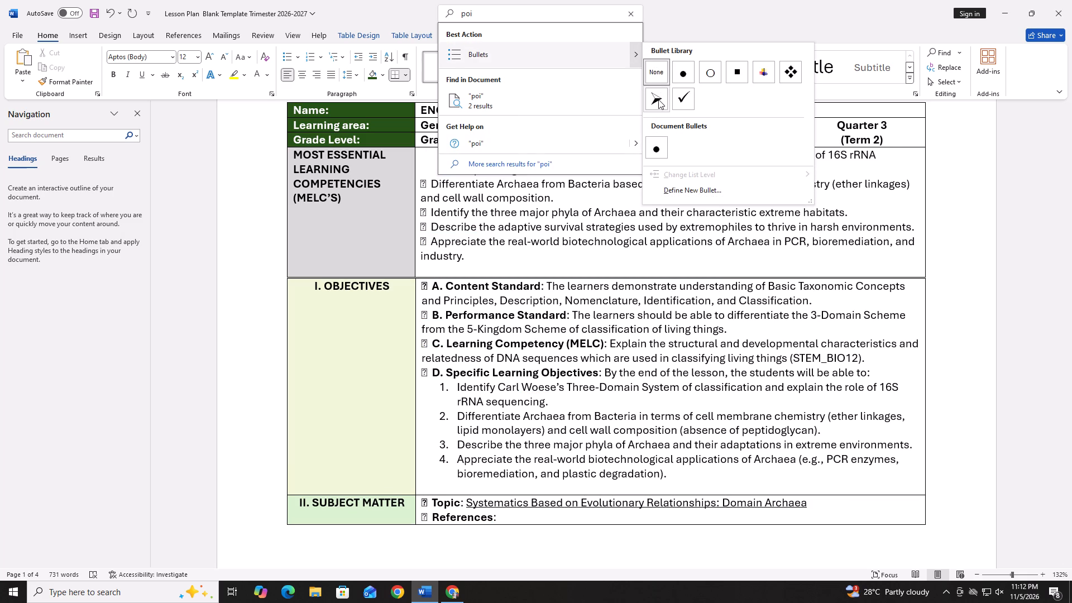
click(663, 96)
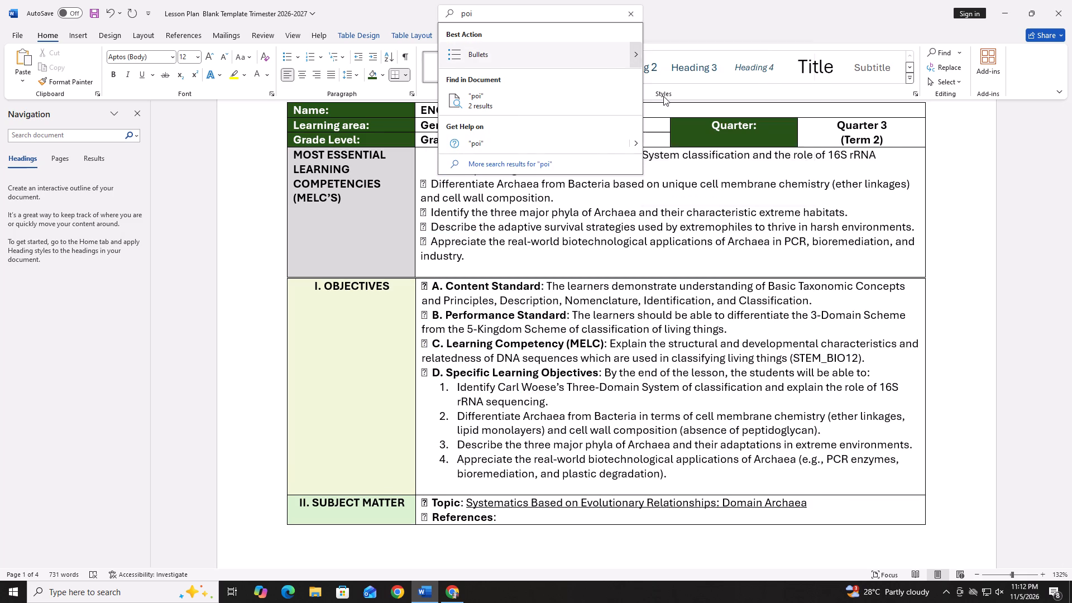
Delete the box symbol before the second MELC'S line, "Differentiate Archaea from Bacteria…".
click(426, 186)
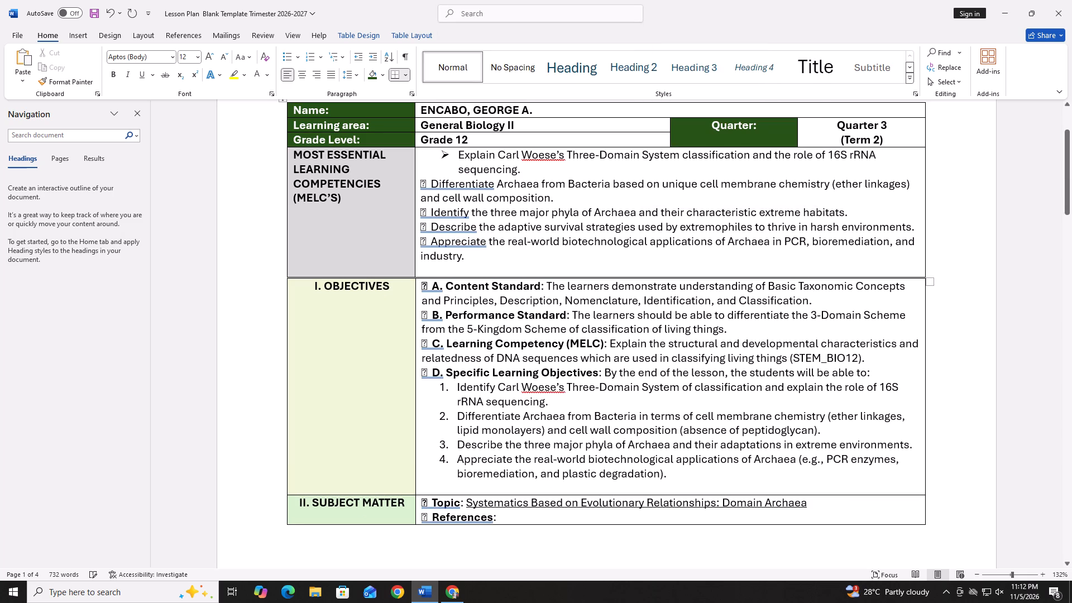
key(BackSpace)
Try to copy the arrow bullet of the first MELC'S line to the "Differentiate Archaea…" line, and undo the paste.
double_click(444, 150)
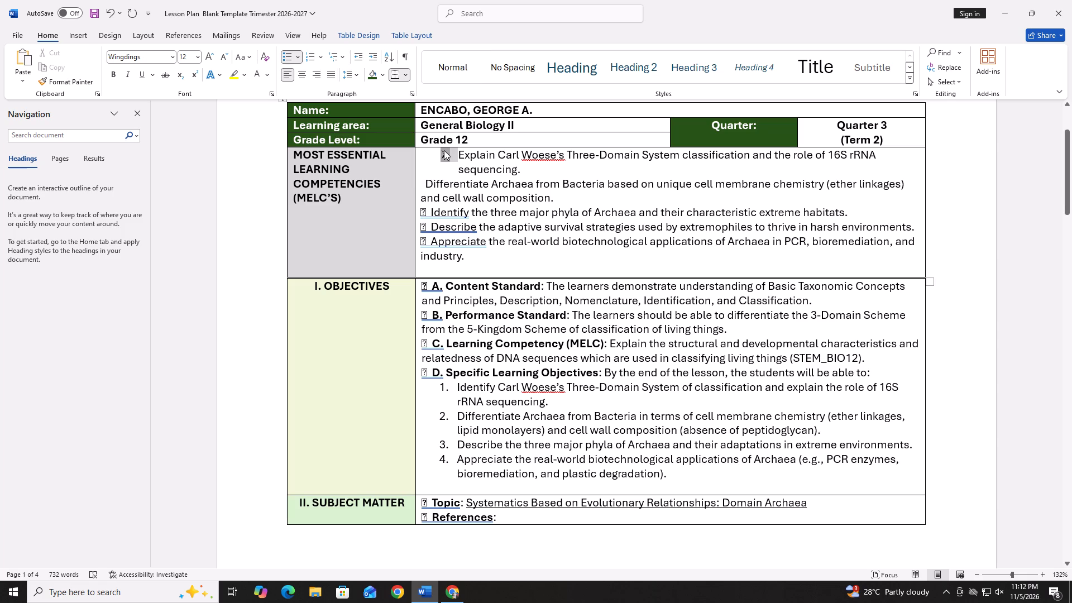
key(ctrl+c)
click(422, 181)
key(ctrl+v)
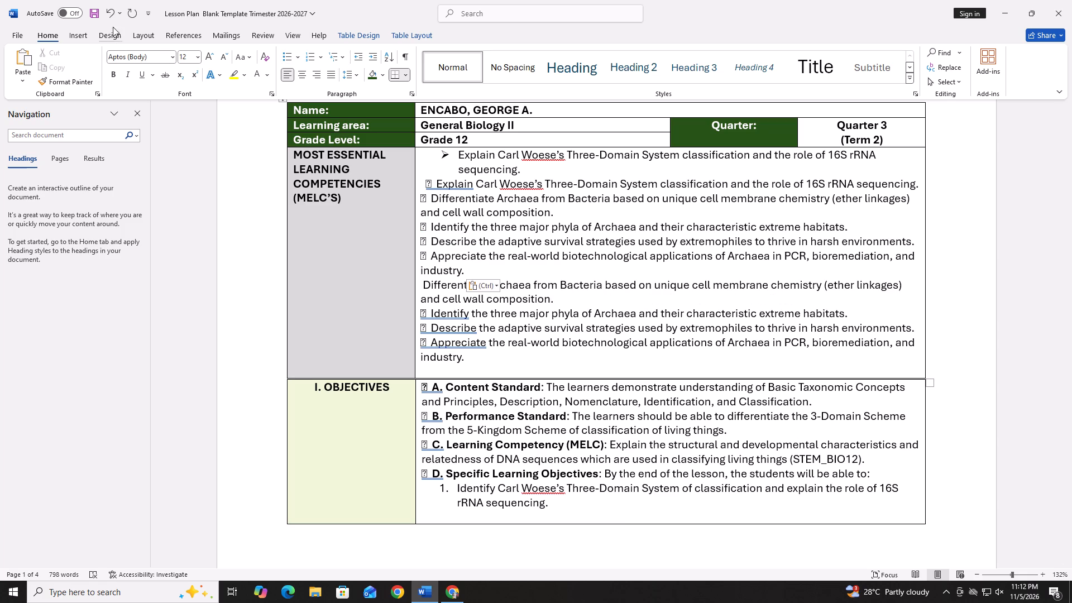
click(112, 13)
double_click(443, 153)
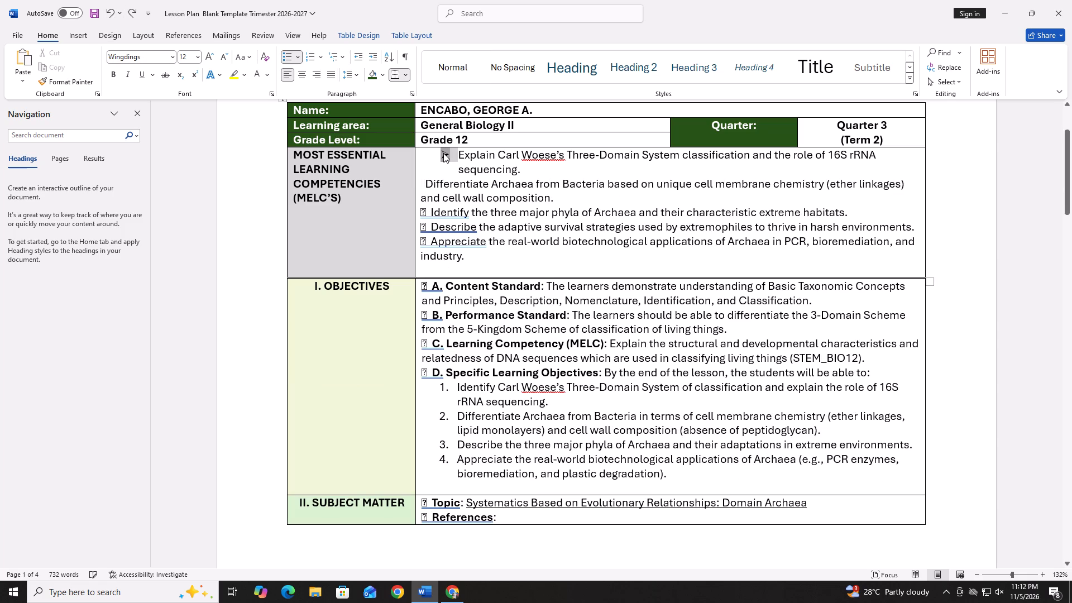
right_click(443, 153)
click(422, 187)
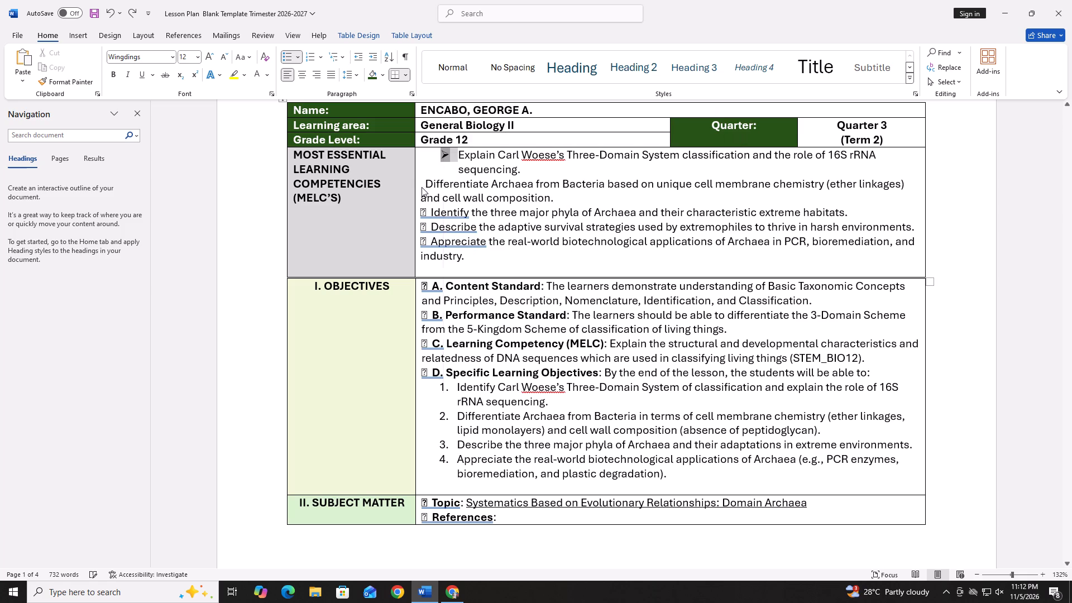
Apply an arrow bullet to the "Differentiate Archaea from Bacteria…" line in the MELC'S cell.
click(427, 184)
click(481, 21)
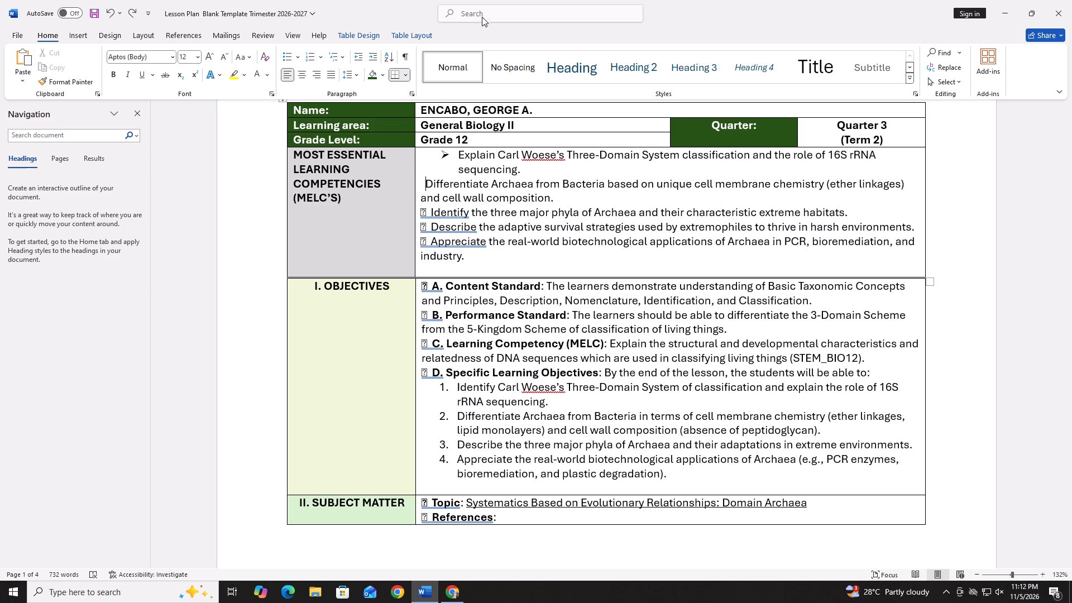
click(488, 12)
click(358, 84)
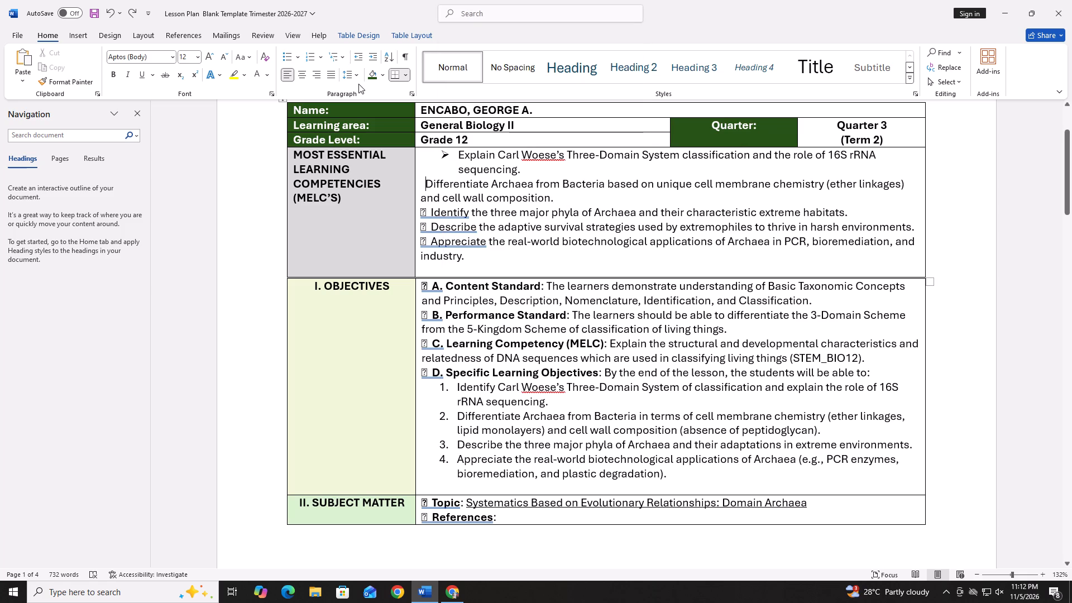
click(461, 0)
click(476, 12)
click(634, 51)
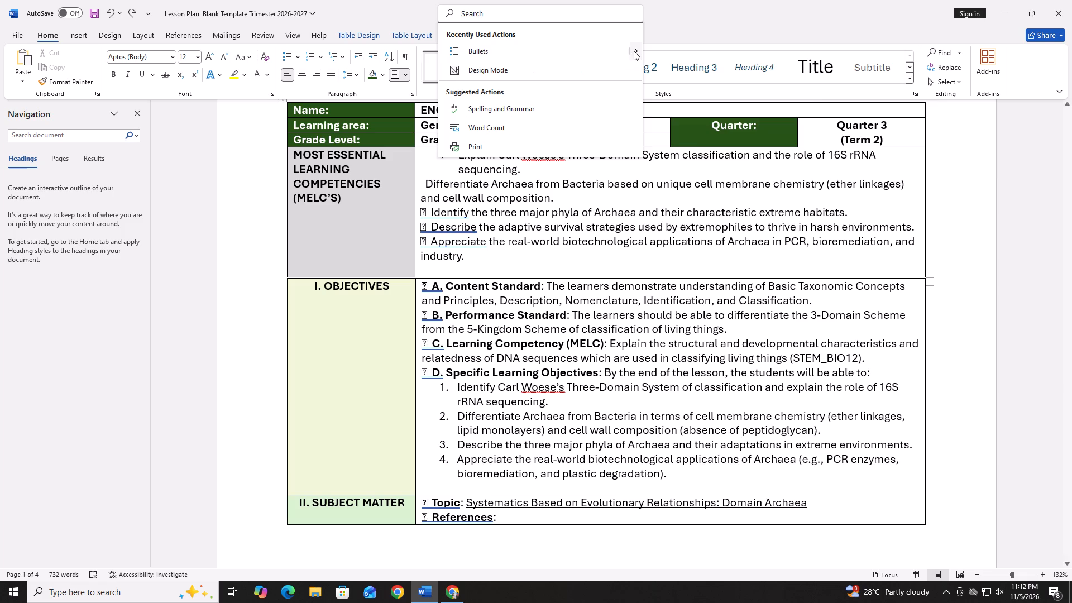
click(659, 154)
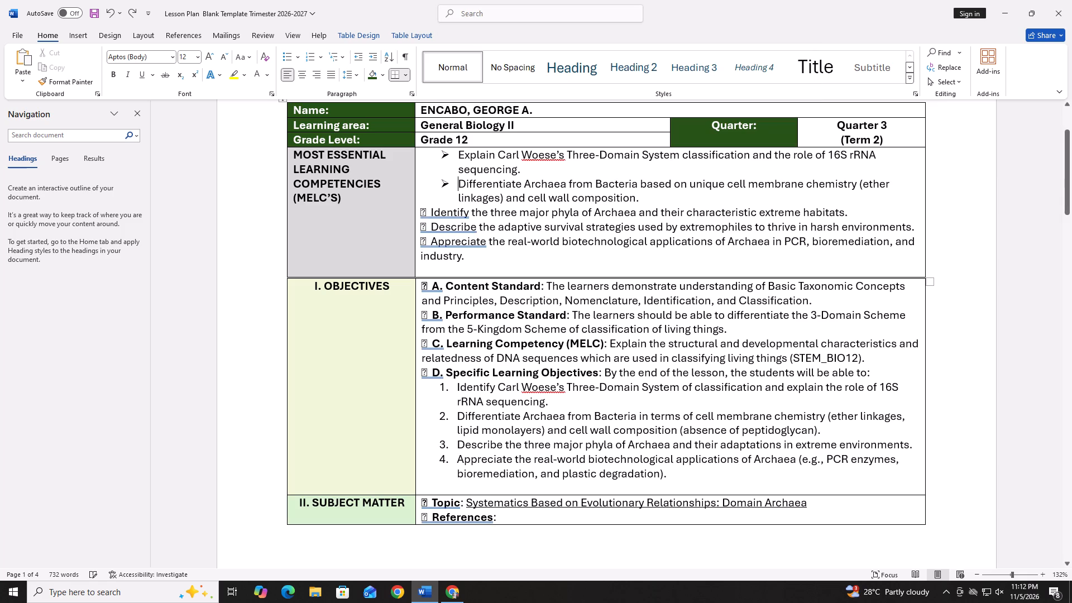
Remove the spacing before "Identify the three major phyla…" in the MELC'S cell and give the line an arrow bullet.
click(432, 213)
key(BackSpace)
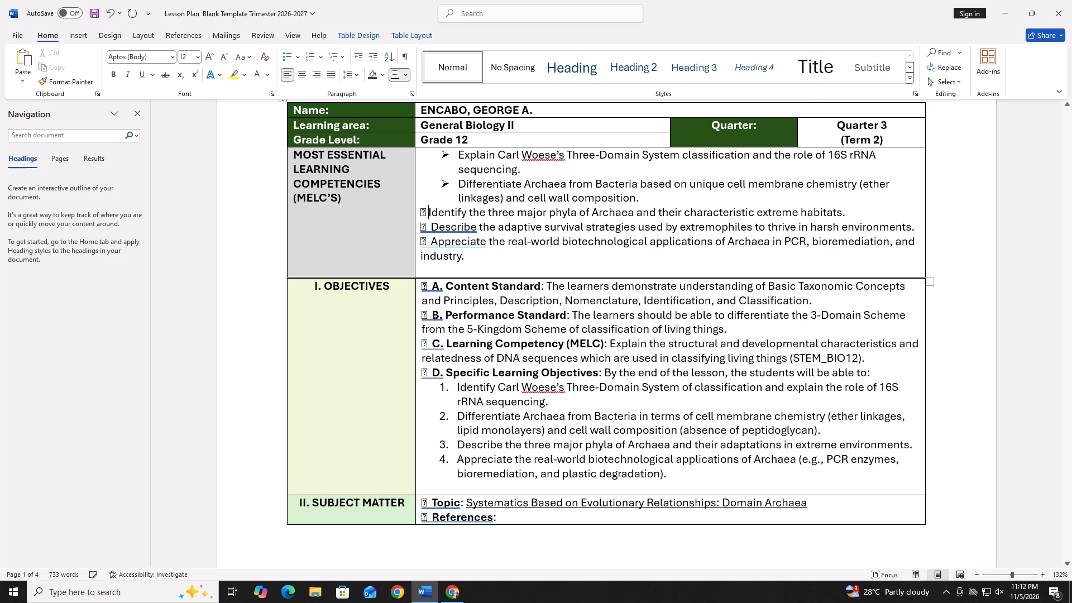
key(BackSpace)
click(465, 26)
click(475, 16)
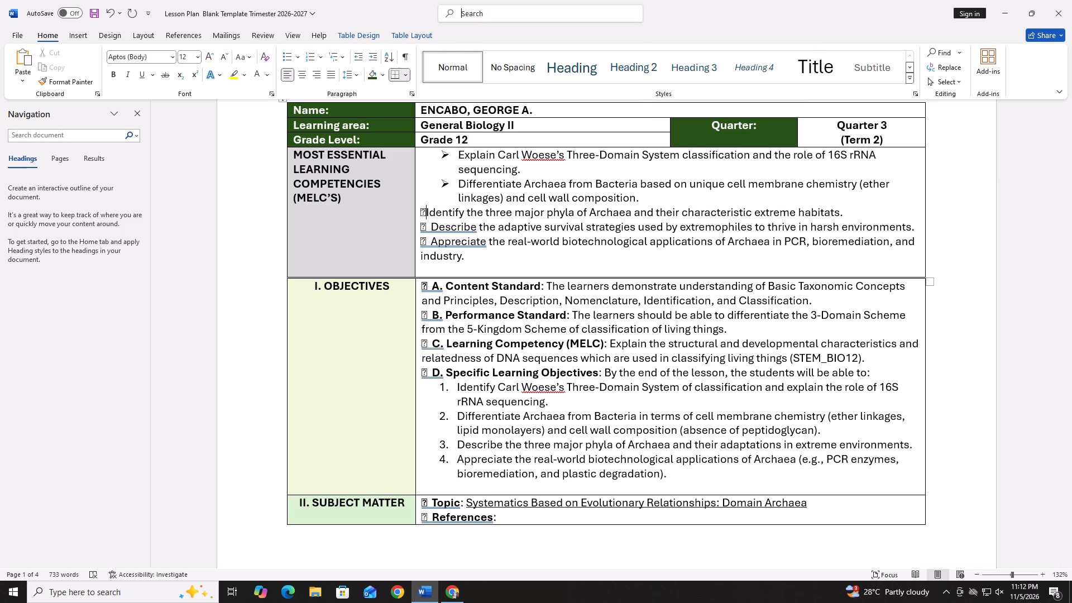
click(630, 51)
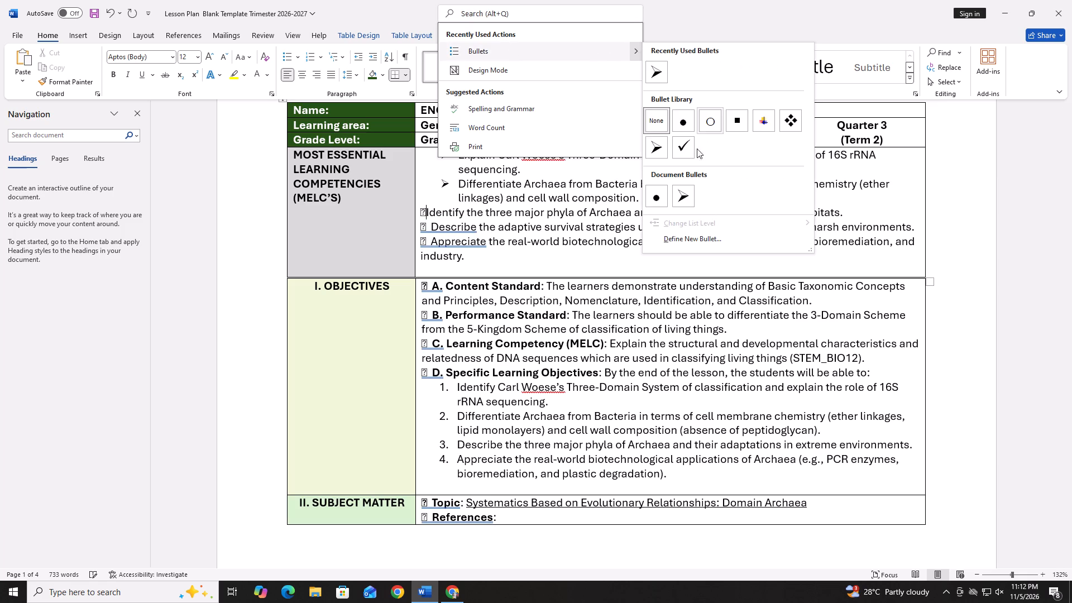
click(653, 147)
Replace the box symbol before "Describe the adaptive survival strategies…" in the MELC'S cell with an arrow bullet.
click(429, 230)
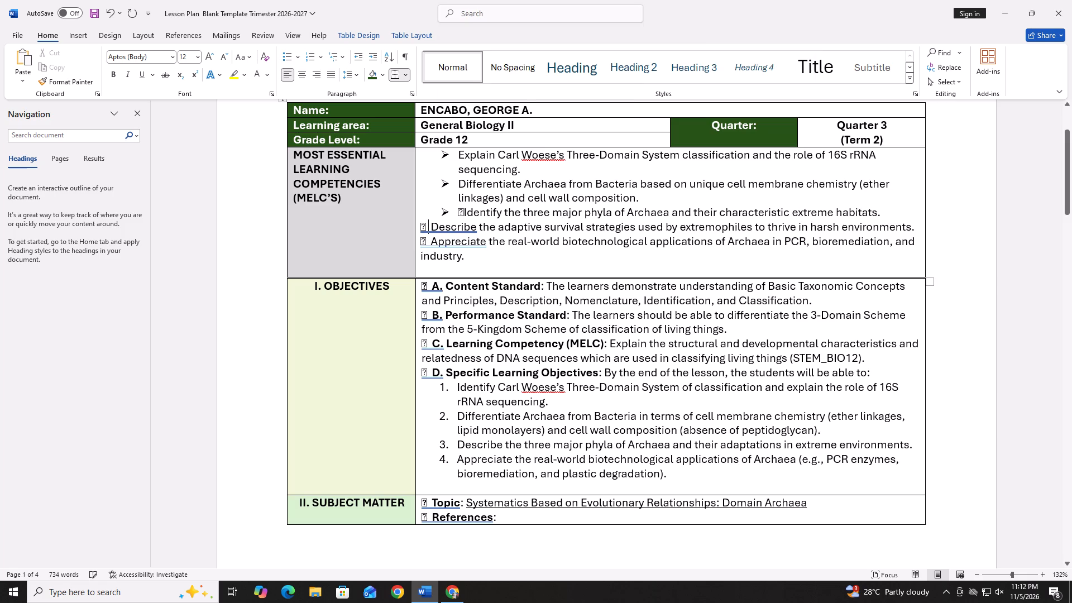
key(BackSpace)
key(BackSpace)
click(508, 17)
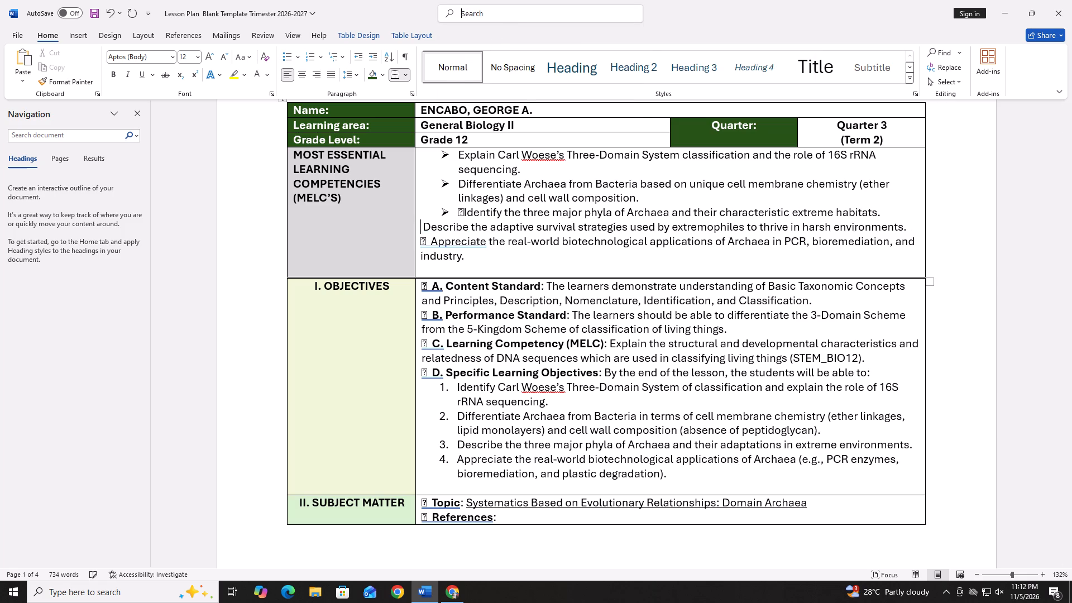
click(639, 52)
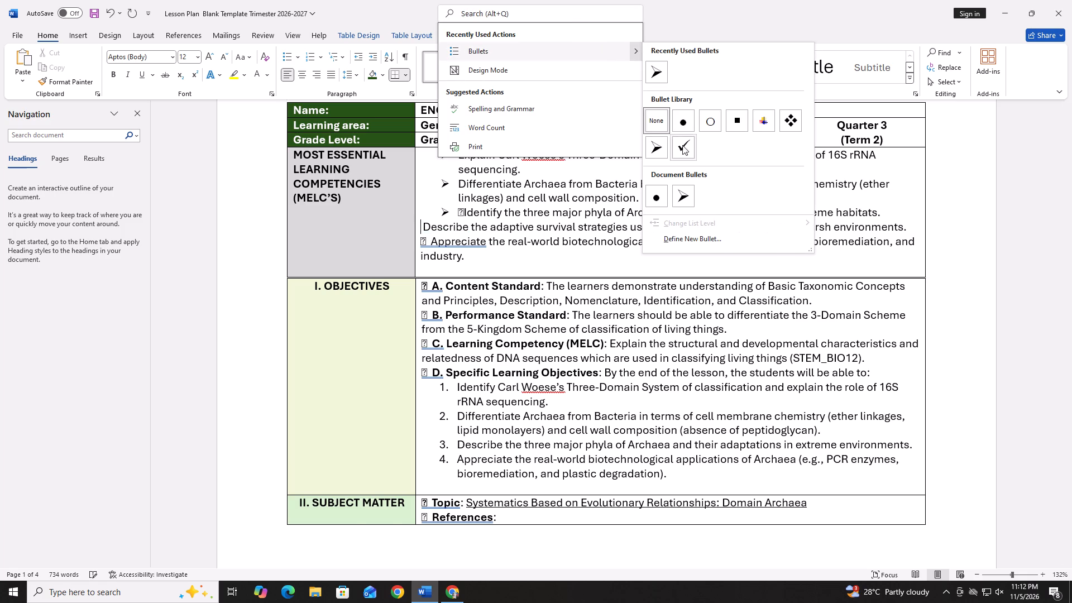
click(663, 150)
Replace the box symbol before "Appreciate the real-world biotechnological applications…" in the MELC'S cell with an arrow bullet.
click(428, 260)
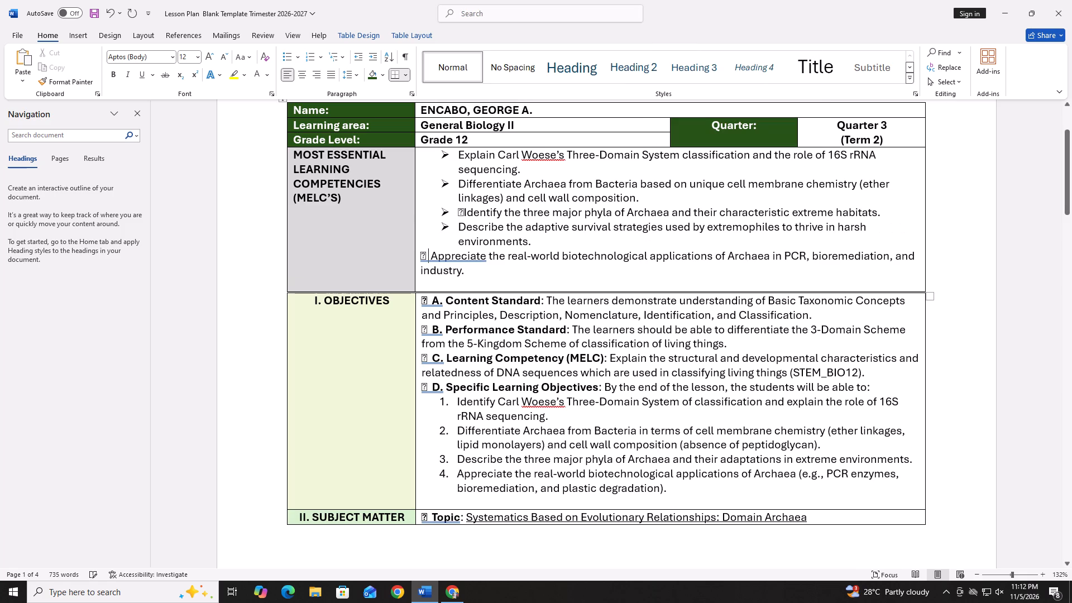
key(BackSpace)
click(505, 19)
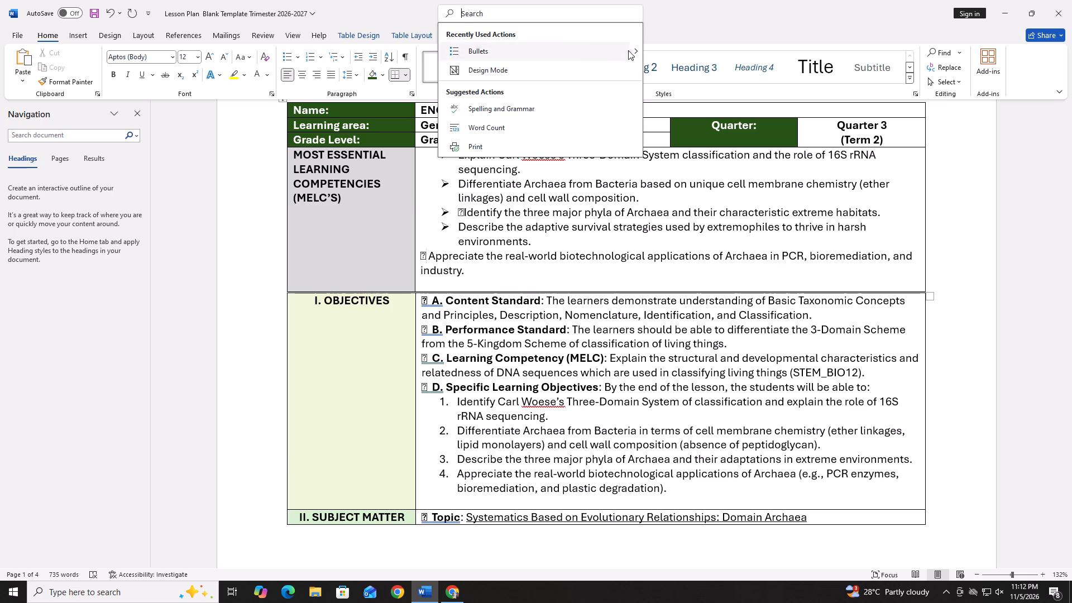
click(633, 50)
click(663, 141)
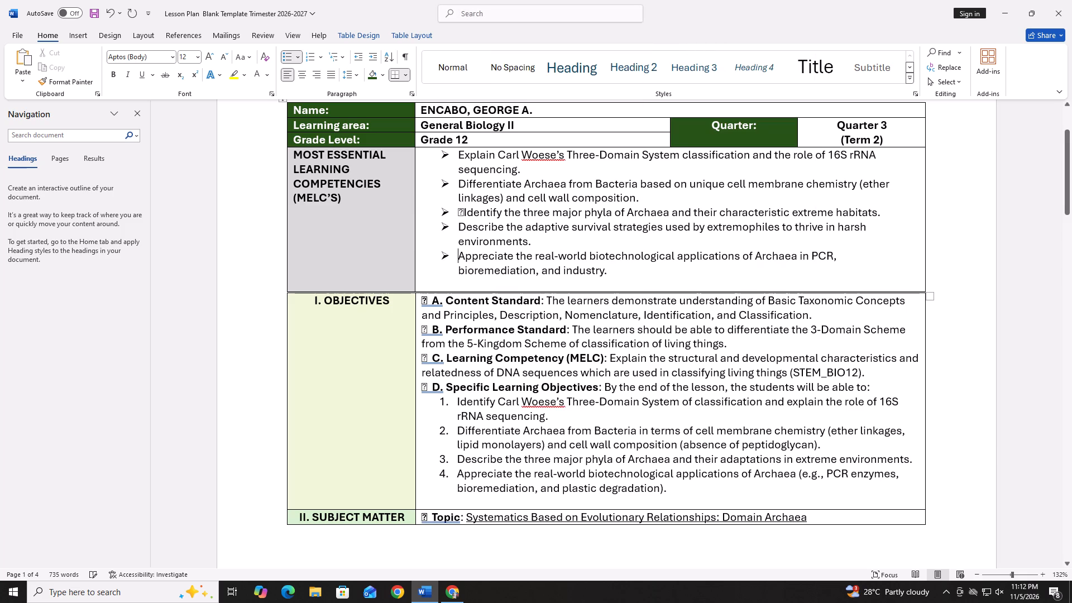
Delete the box symbols before headings A, B, C and D in the Objectives section.
click(429, 302)
key(BackSpace)
key(BackSpace)
click(429, 334)
key(BackSpace)
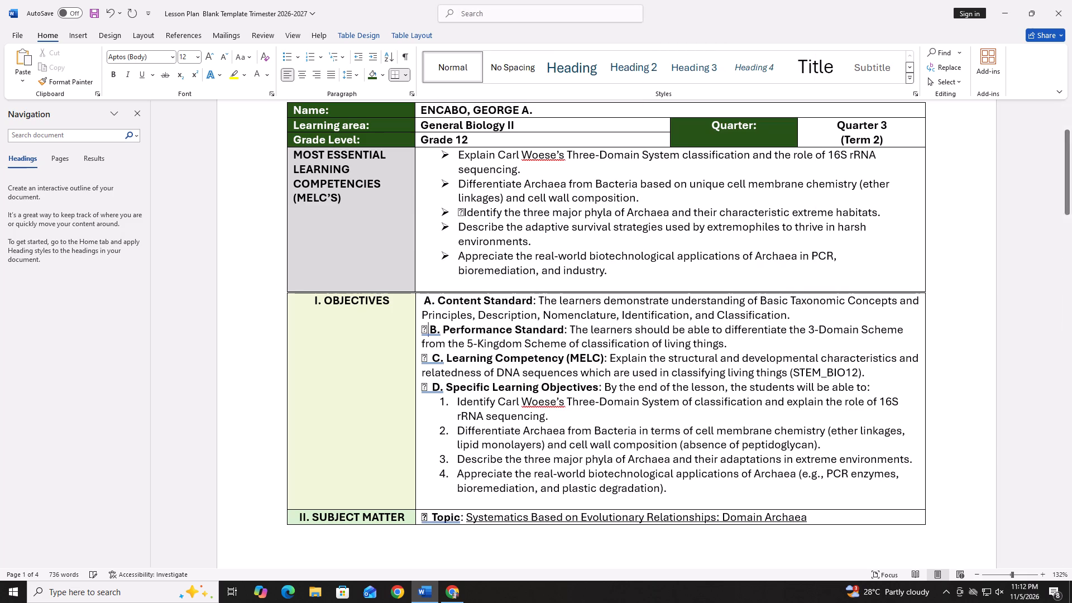
key(BackSpace)
click(428, 351)
key(BackSpace)
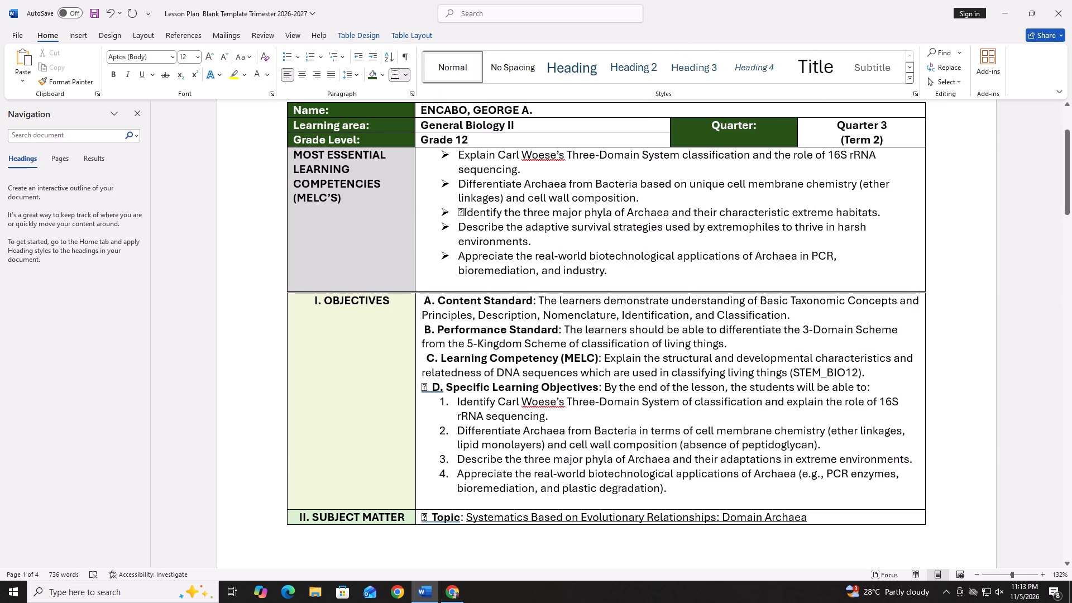
click(430, 361)
key(BackSpace)
click(432, 388)
key(BackSpace)
key(BackSpace)
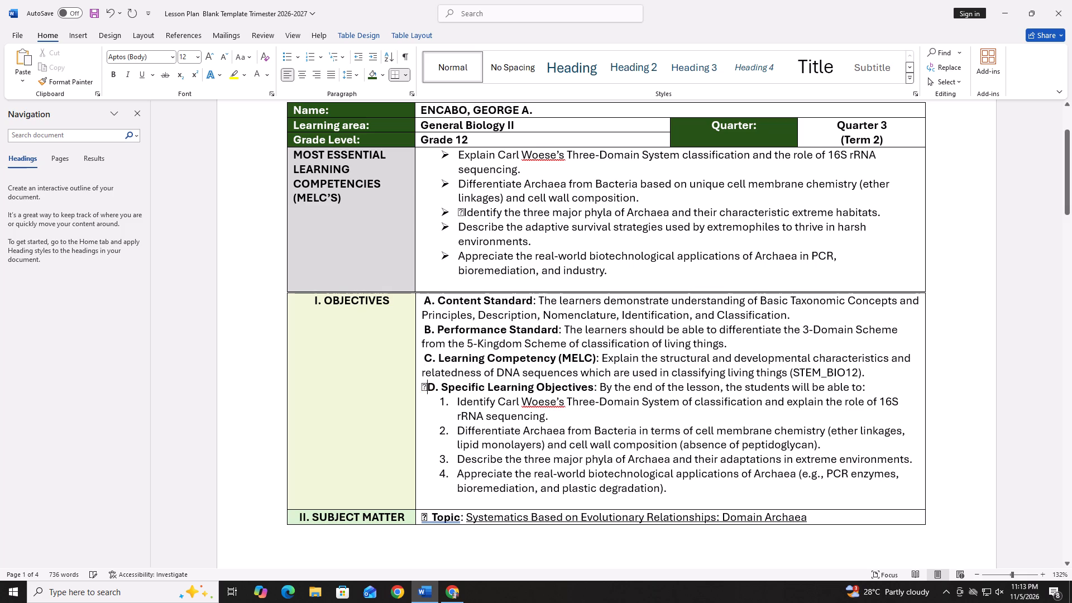
key(BackSpace)
Replace the box symbol before "Topic" in the Subject Matter section with a four-diamond bullet.
drag(1071, 185, 1071, 249)
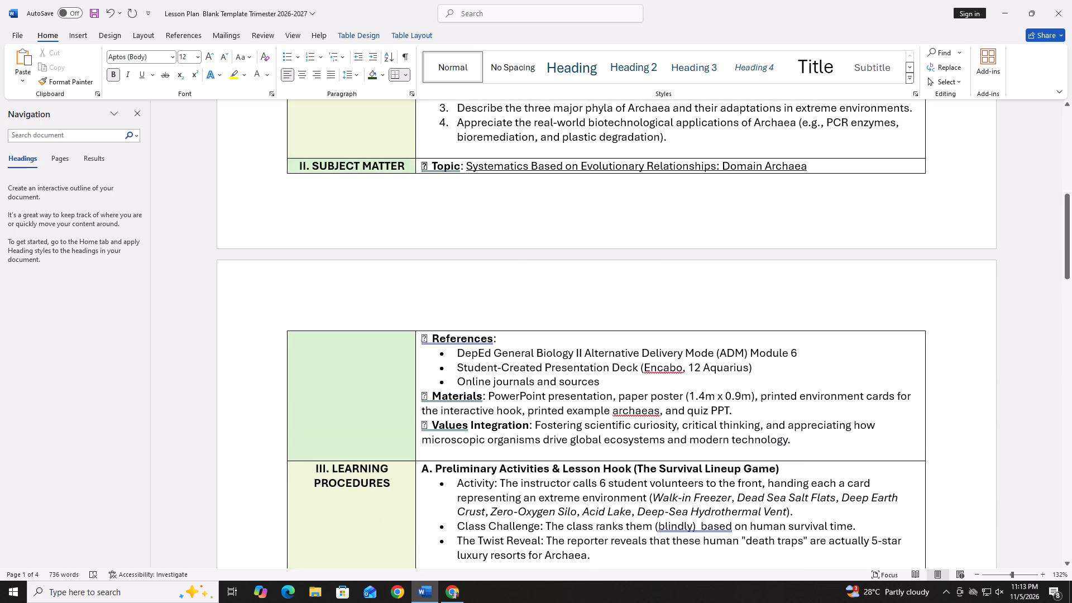
click(430, 166)
key(BackSpace)
key(BackSpace)
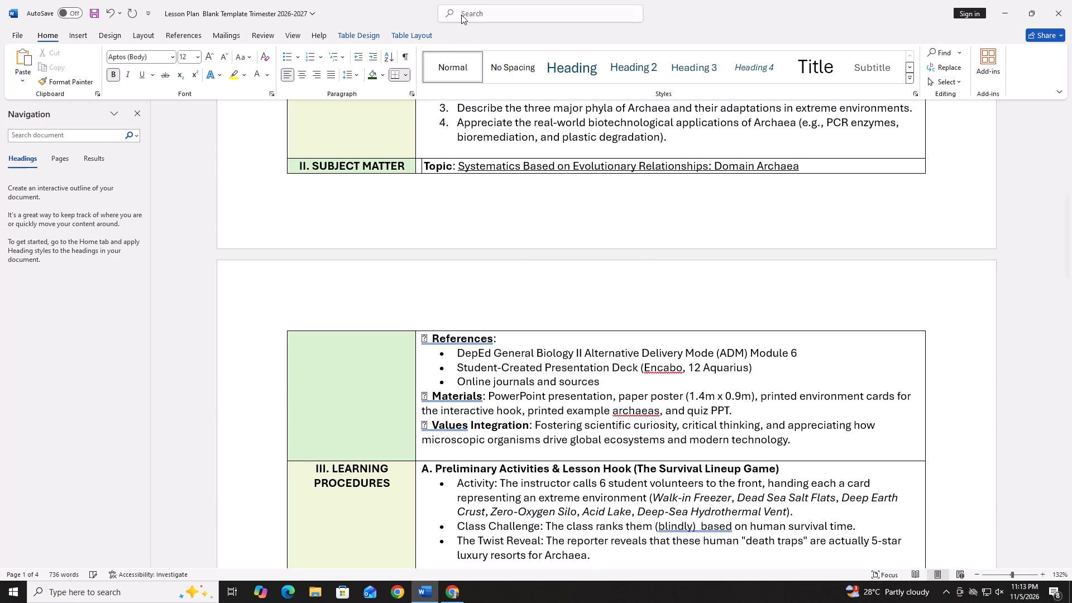
click(461, 15)
click(633, 46)
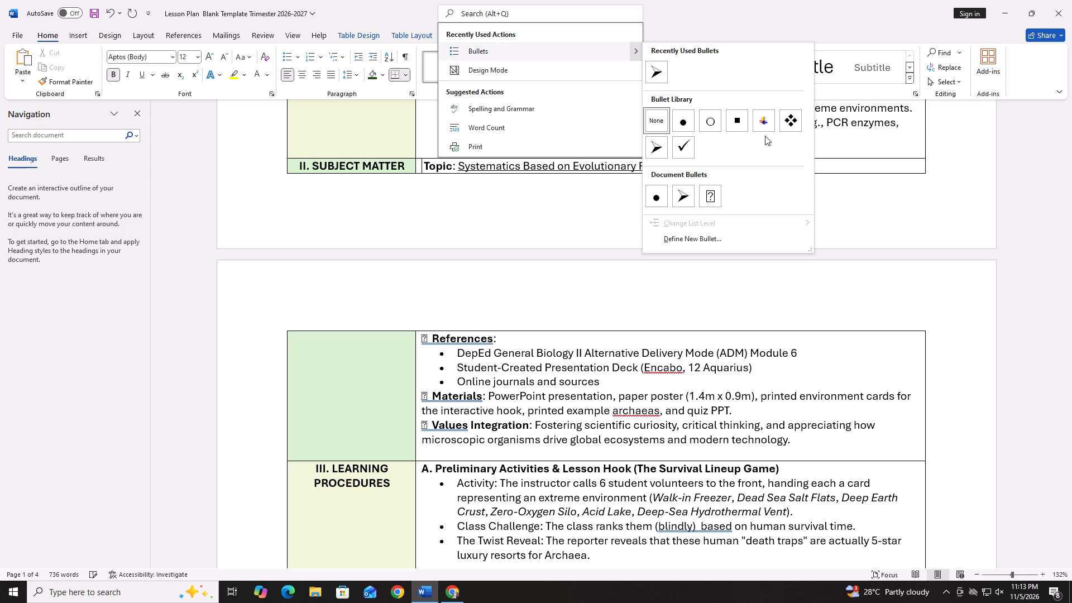
click(787, 125)
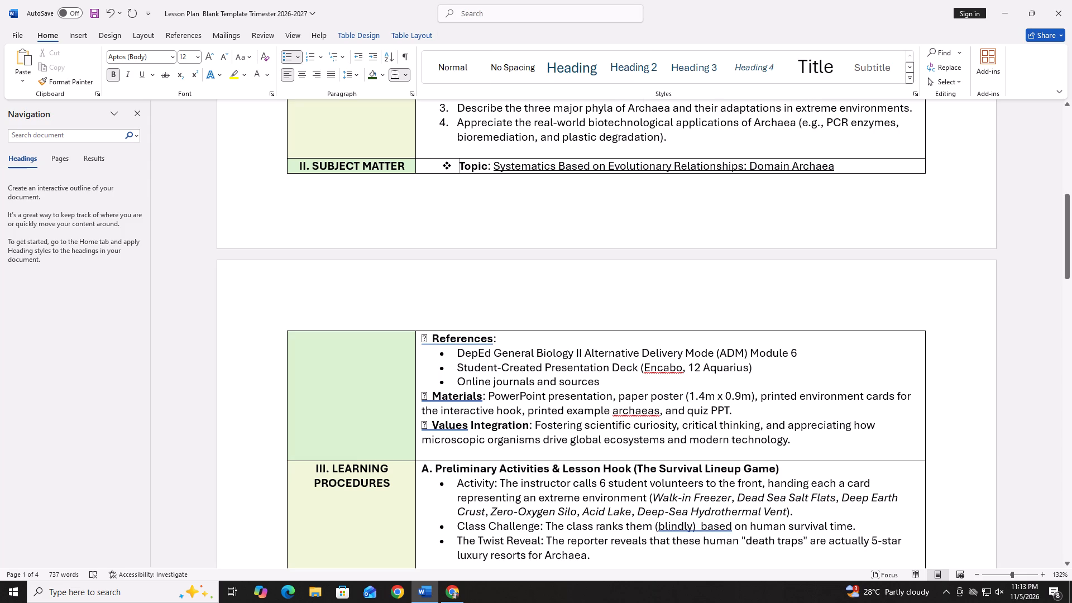
Replace the box symbol before "References" in the Subject Matter section with a four-diamond bullet.
click(434, 342)
key(BackSpace)
key(BackSpace)
key(BackSpace)
click(524, 12)
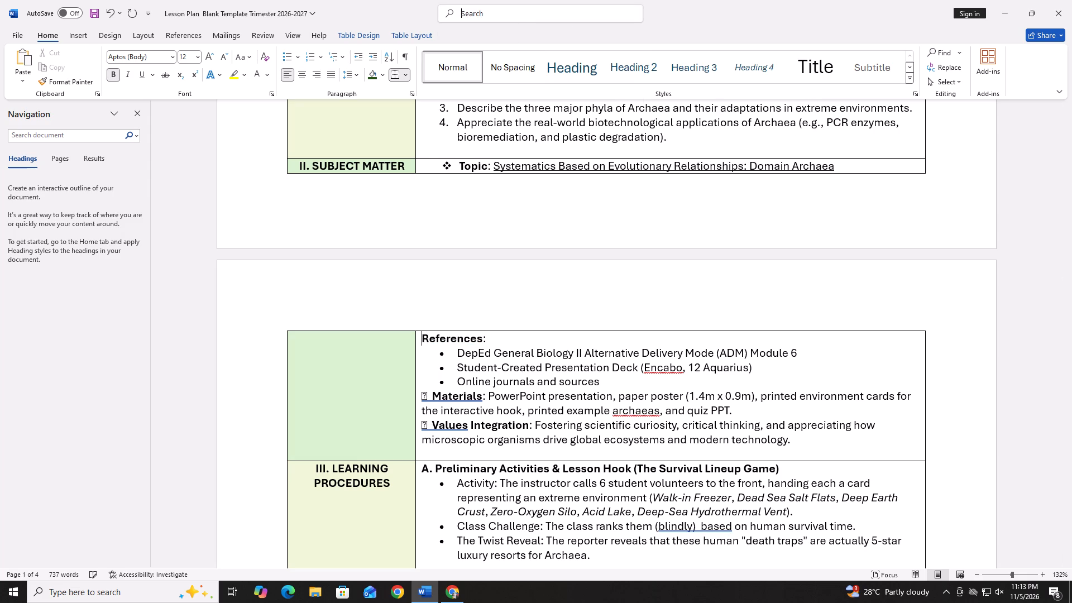
click(635, 48)
click(789, 117)
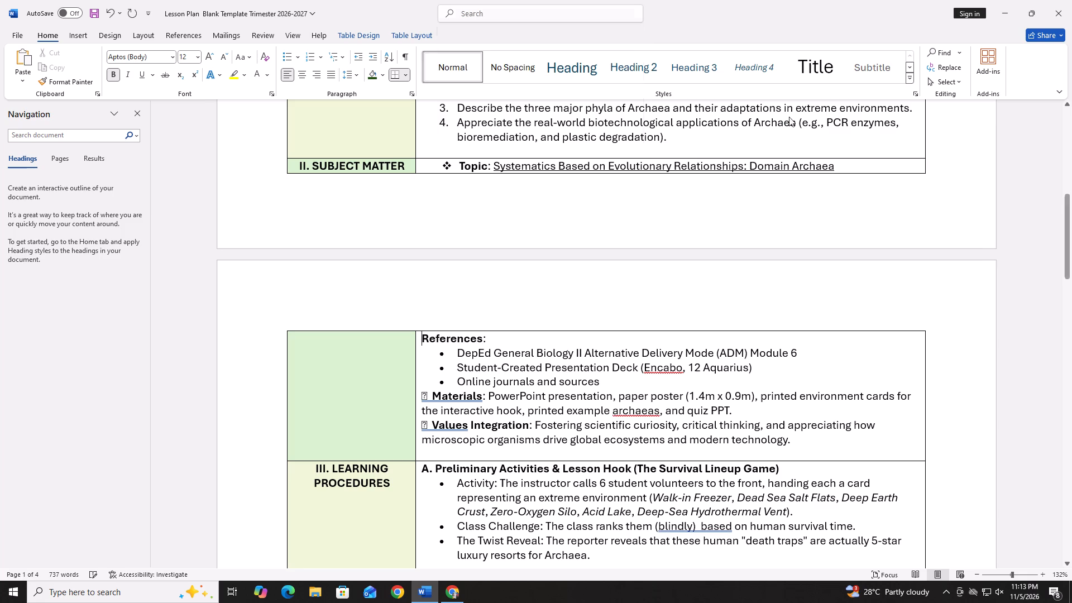
Replace the box symbol before "Materials" in the Subject Matter section with a four-diamond bullet.
drag(431, 396, 422, 396)
key(BackSpace)
click(539, 16)
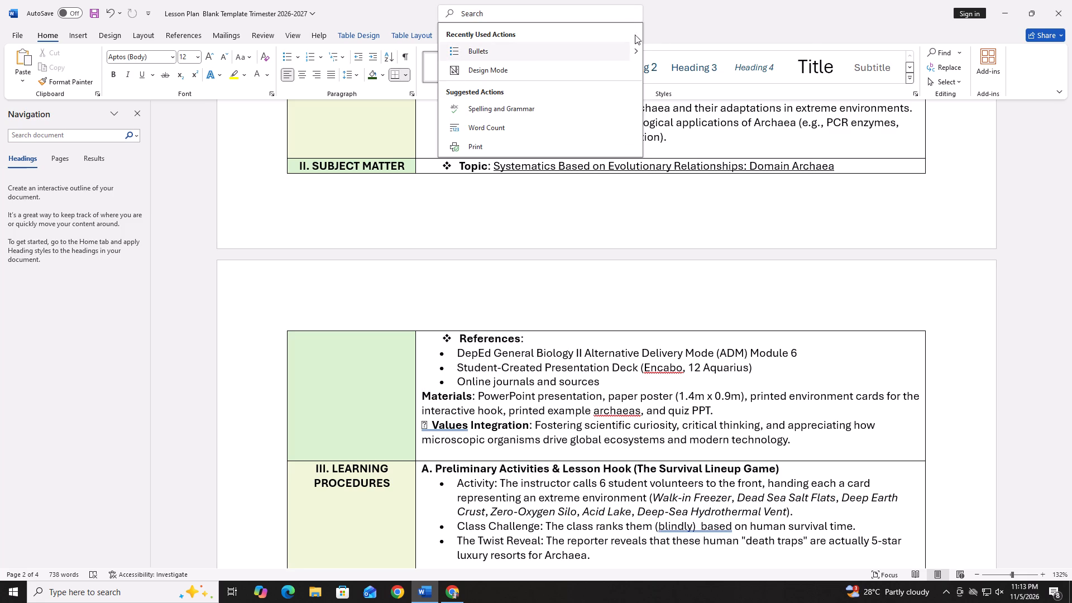
click(636, 42)
click(787, 120)
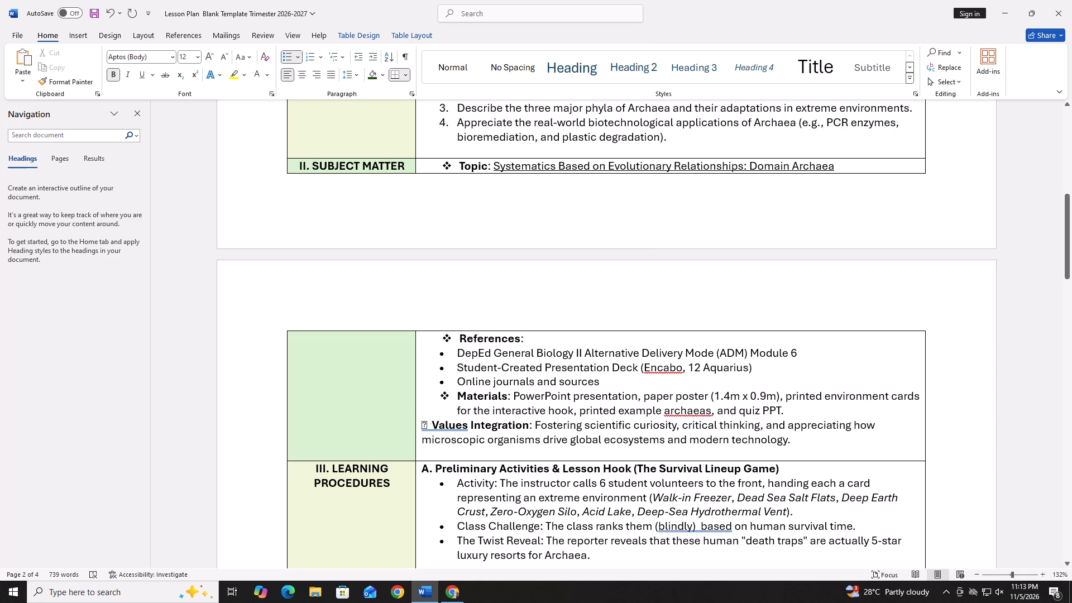
Replace the box symbol before "Values Integration" in the Subject Matter section with a four-diamond bullet.
click(428, 427)
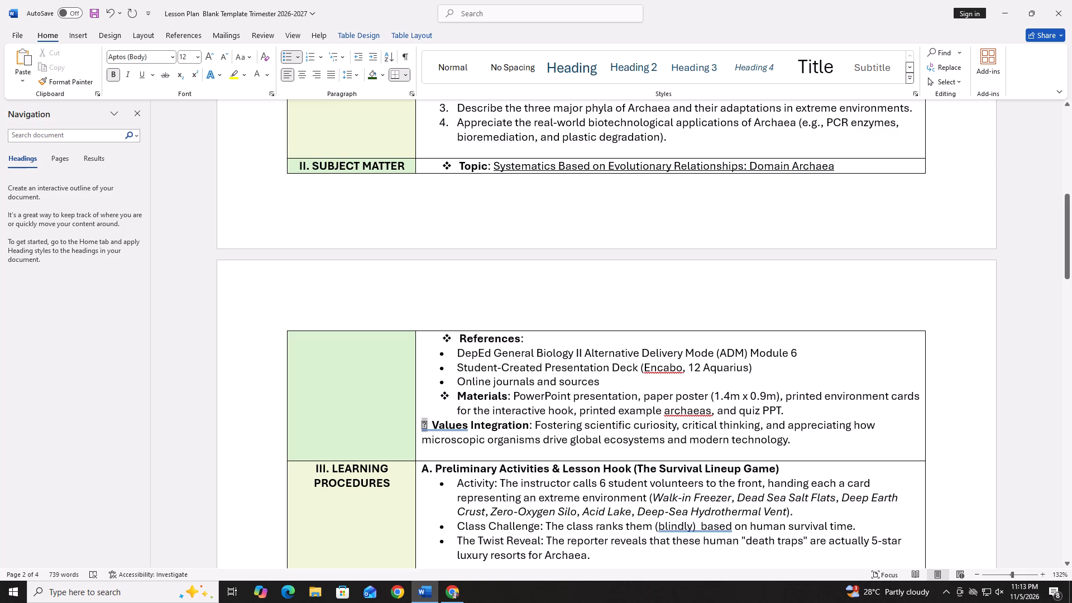
key(BackSpace)
click(429, 424)
key(BackSpace)
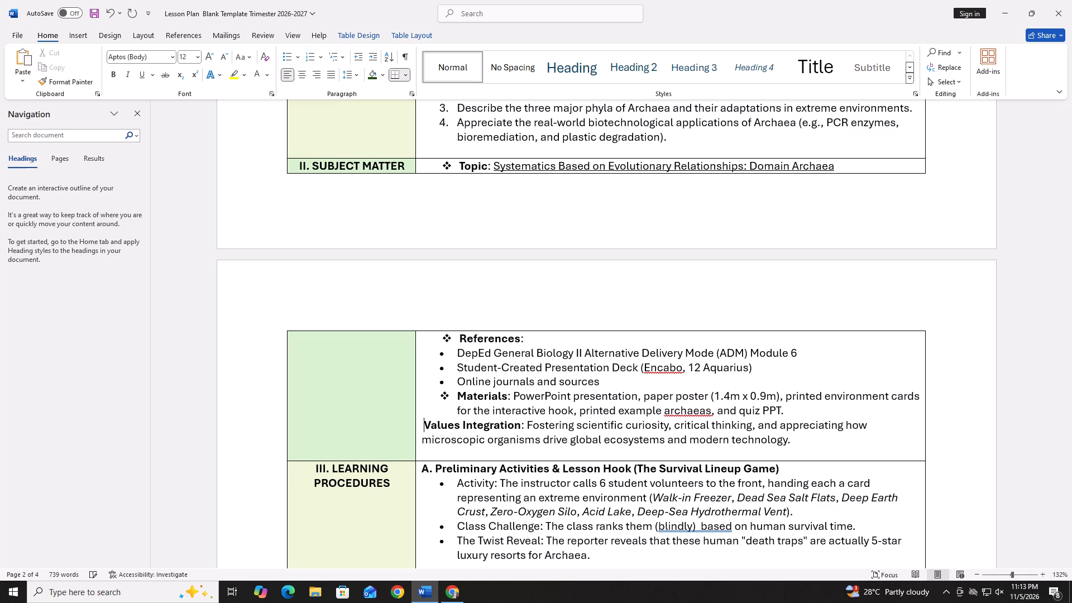
key(BackSpace)
click(622, 21)
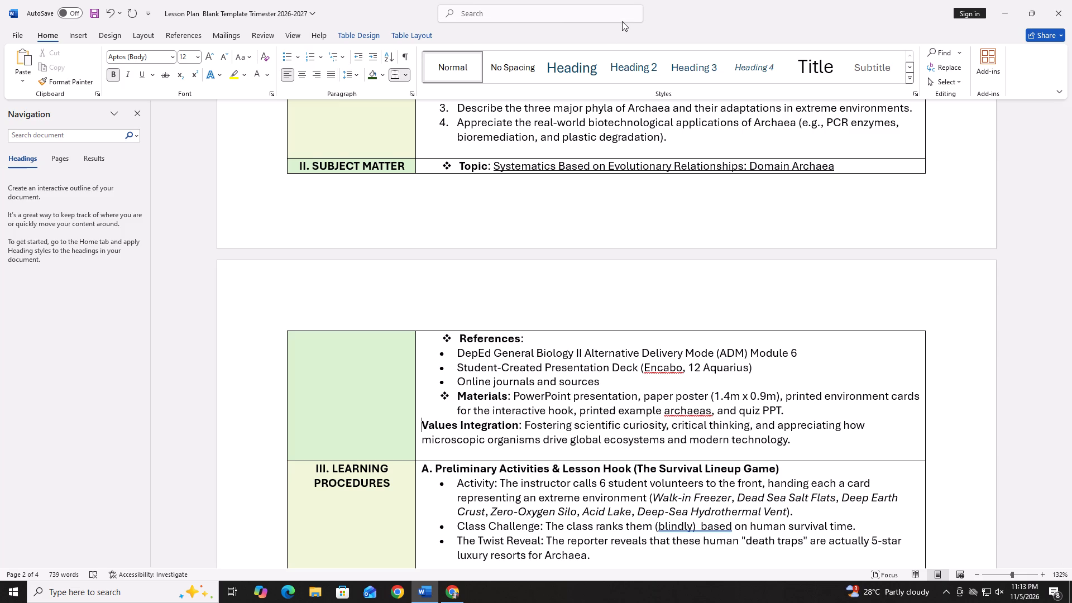
click(627, 20)
click(632, 8)
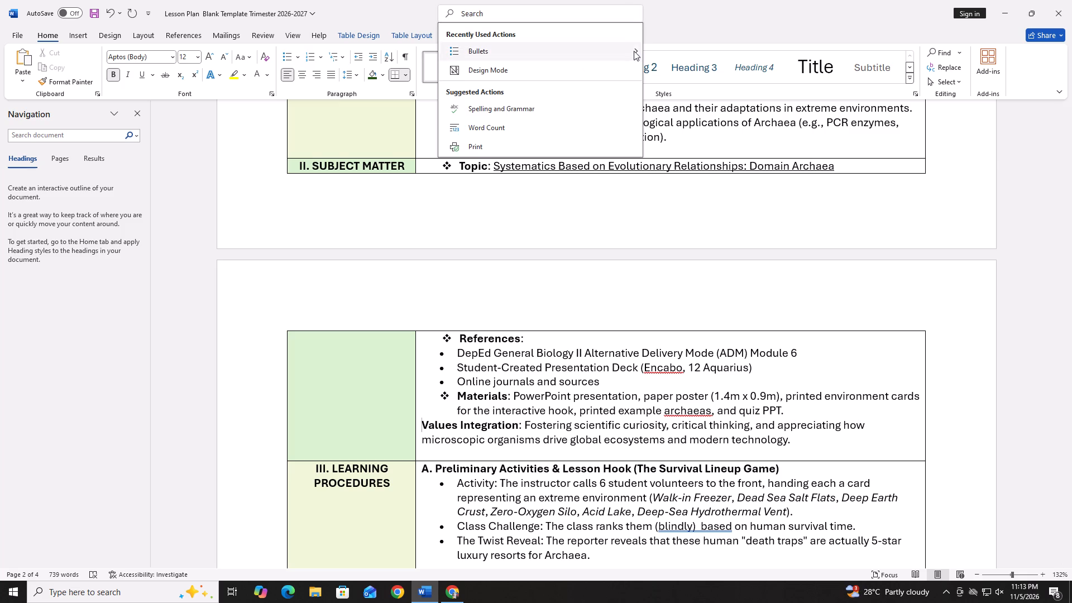
click(634, 51)
click(784, 119)
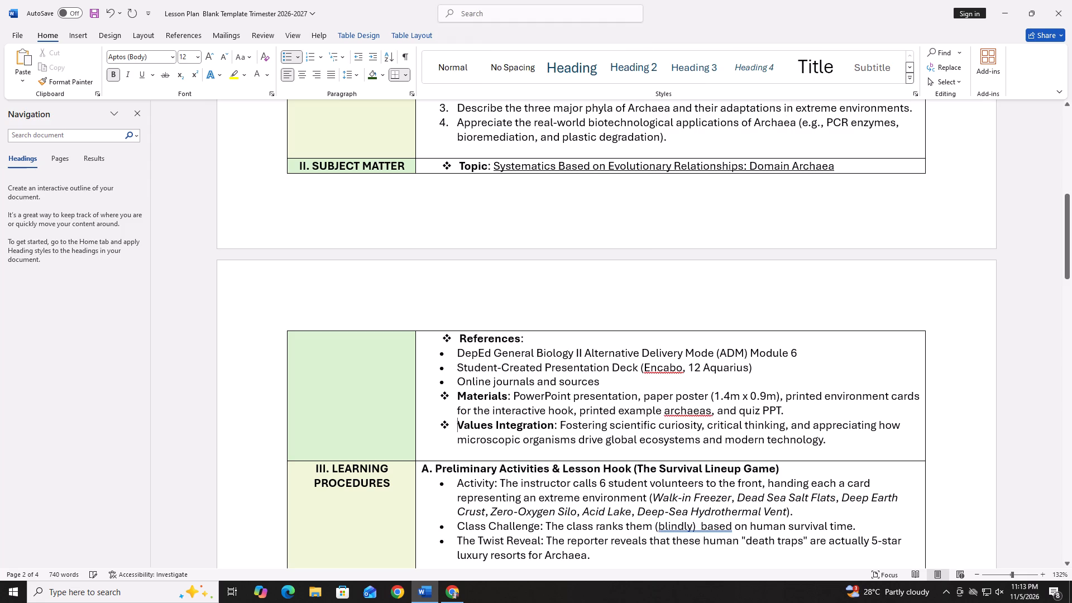
Copy the heading "VI. REMARKS" from the Gemini chat in Chrome into the row below Evaluation / Assessment.
click(935, 380)
drag(1071, 251, 1071, 332)
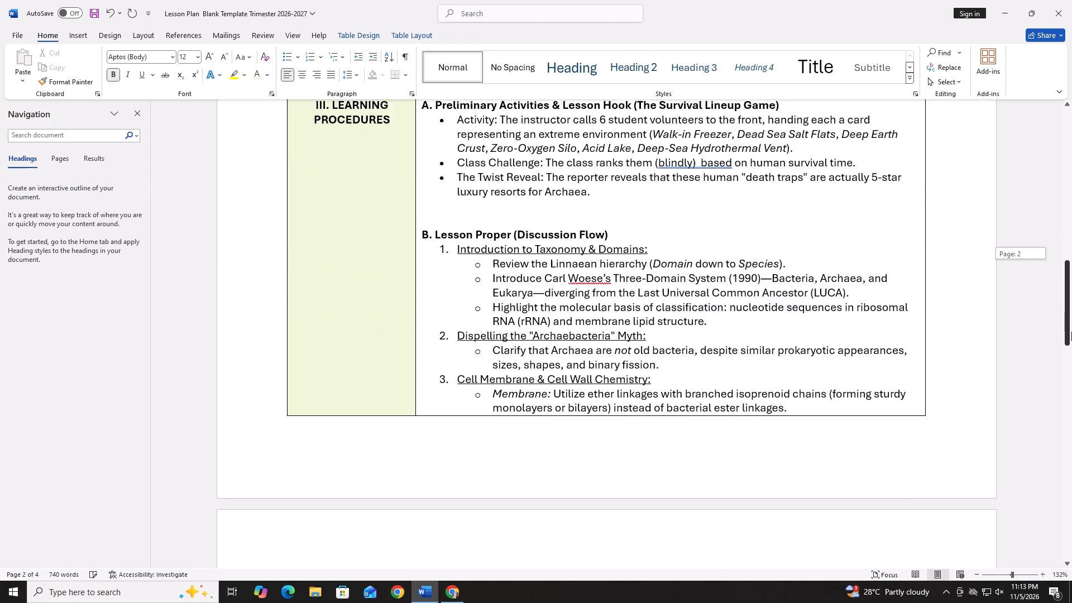
drag(1071, 332, 1071, 386)
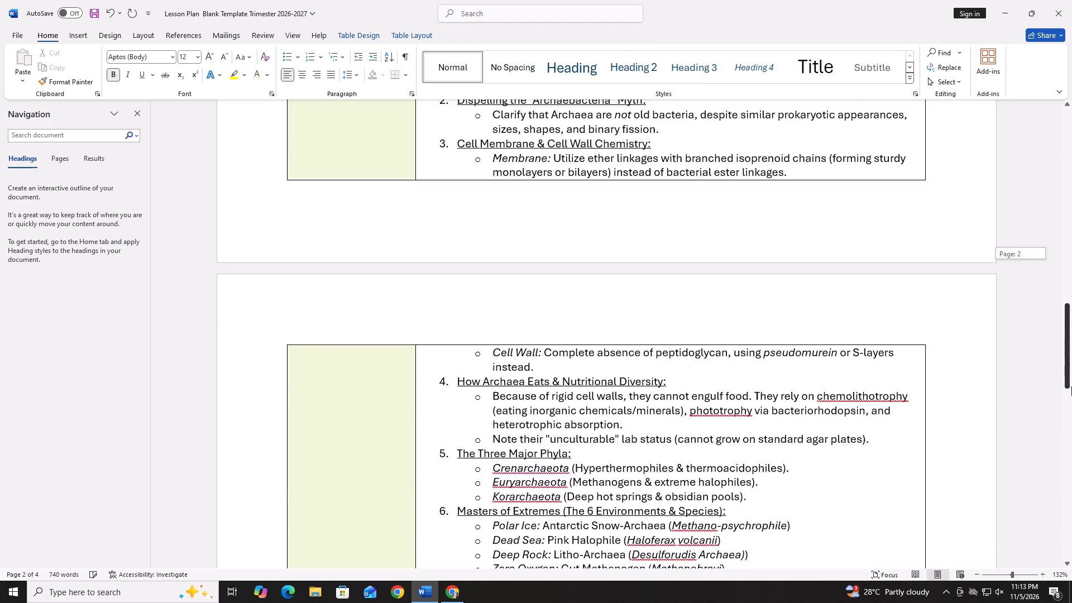
drag(1071, 386, 1071, 476)
click(457, 593)
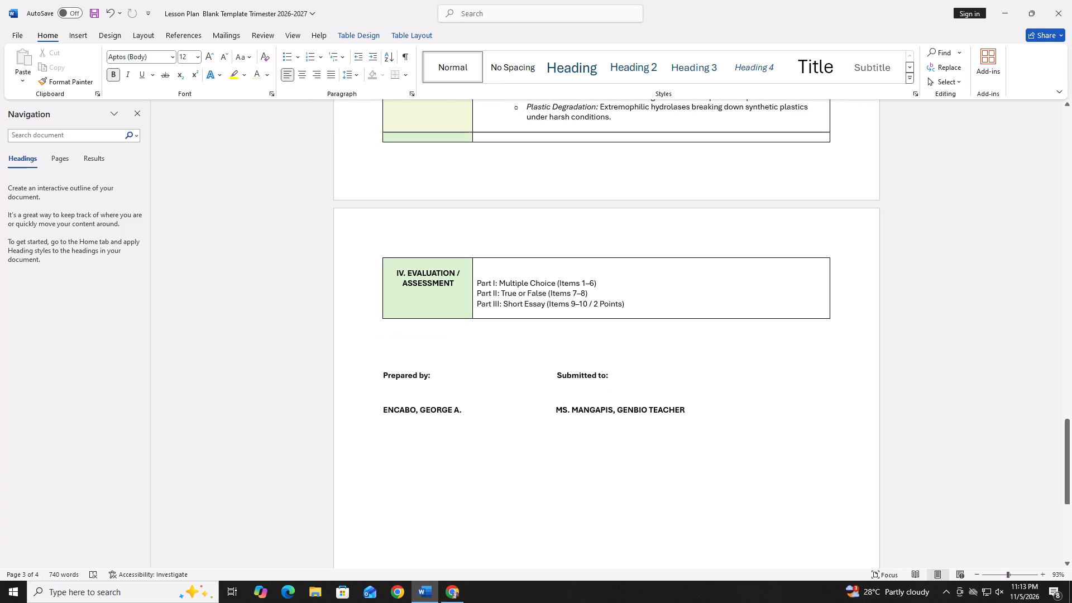
Add a table row below IV. Evaluation / Assessment and paste the heading "VI. REMARKS" into its shaded first cell.
right_click(642, 312)
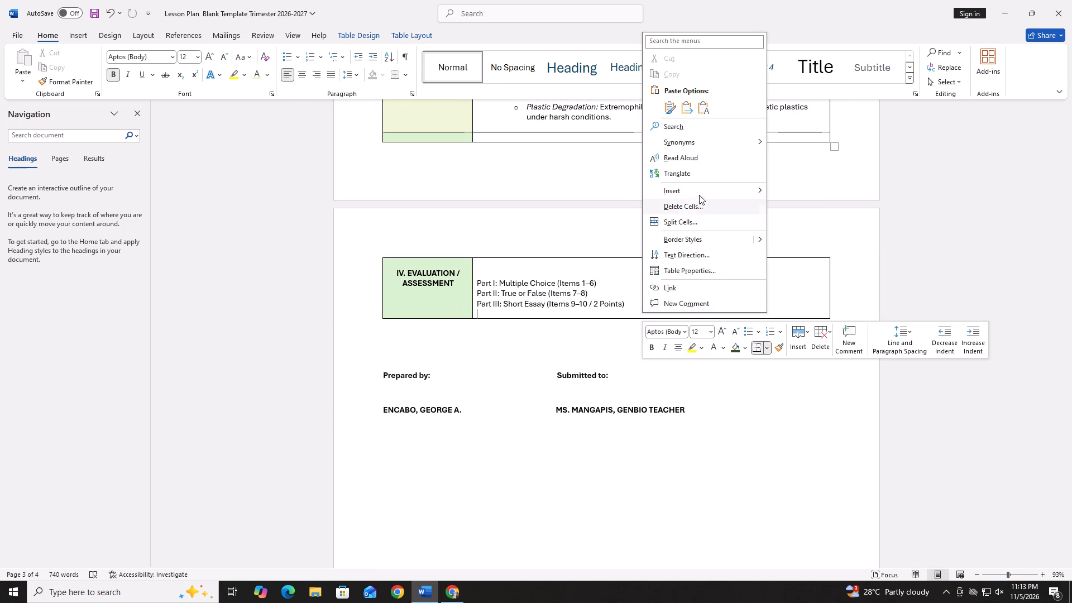
click(822, 235)
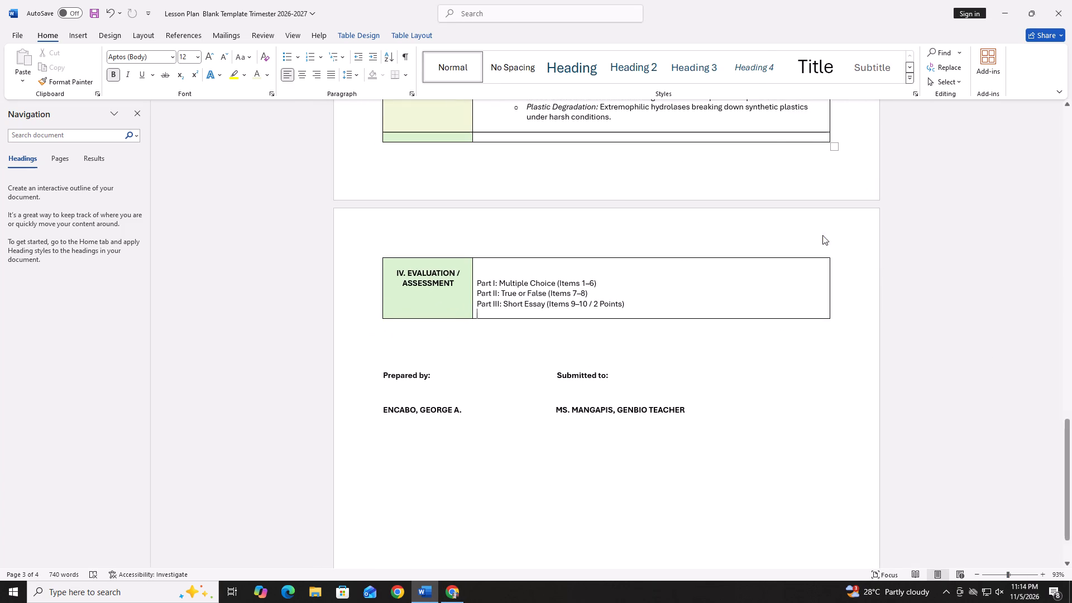
click(456, 326)
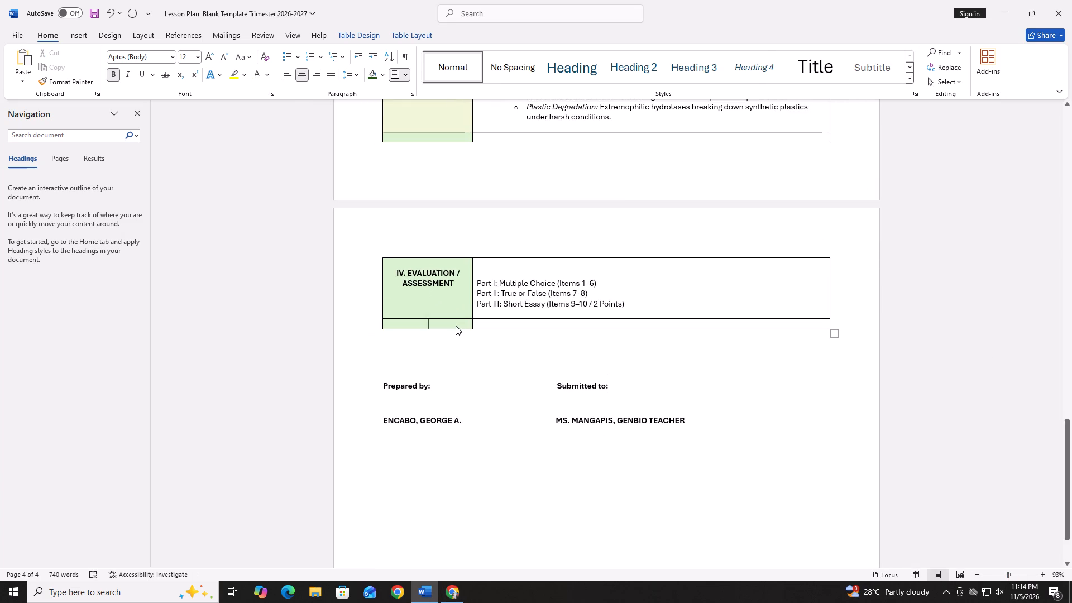
key(ctrl+v)
Place the cursor before "VI. REMARKS" in the last table row and open the cell's options.
click(396, 322)
right_click(396, 322)
Shade the VI. REMARKS heading cell with the recently used pale yellow-green.
click(366, 43)
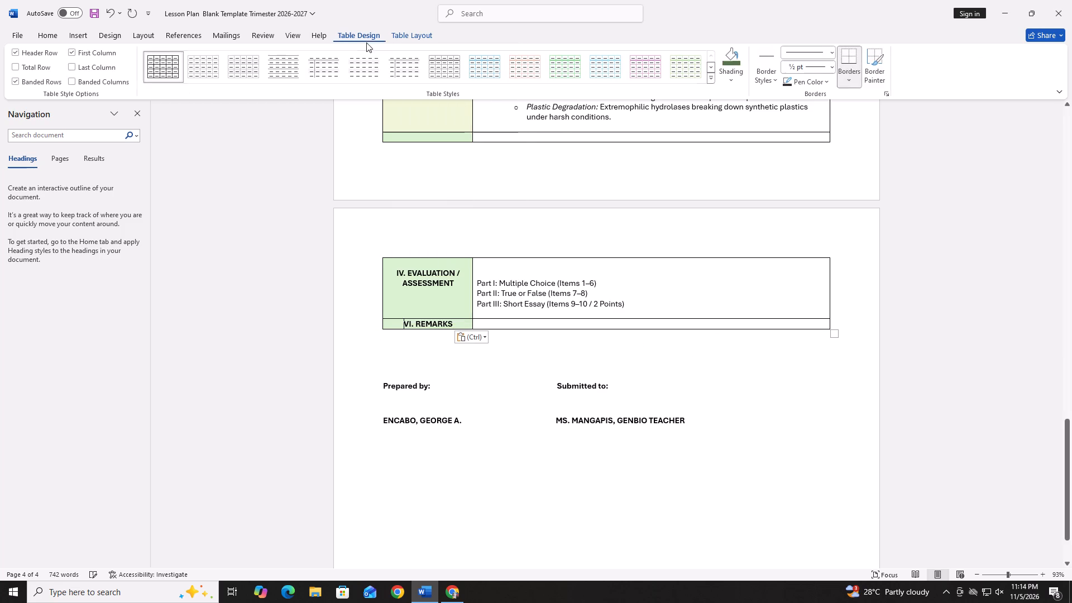
click(725, 73)
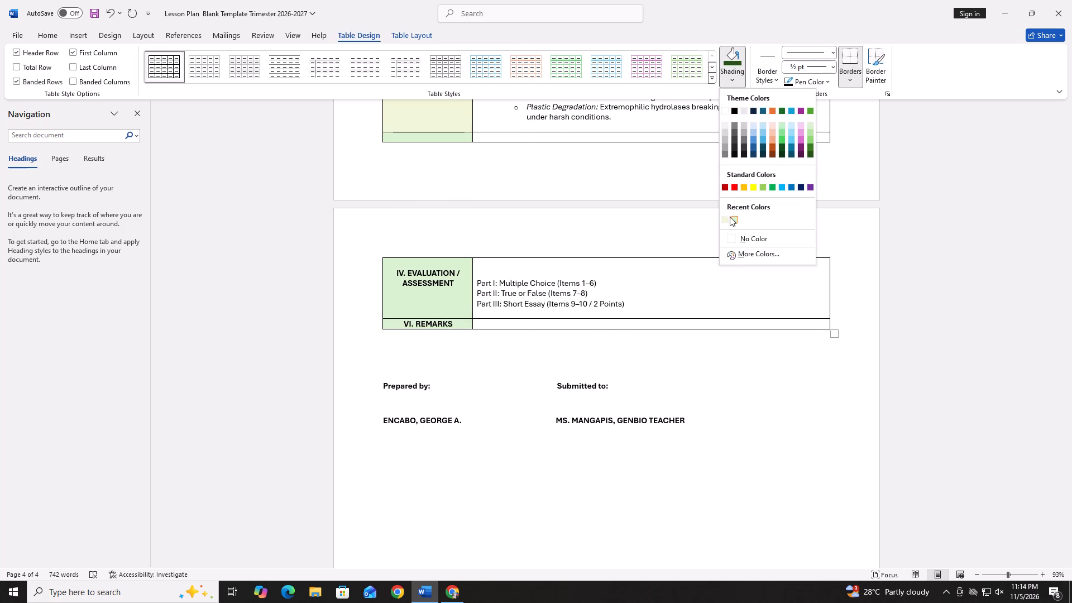
click(726, 219)
Increase the height of the VI. REMARKS row to give a tall blank space above the signature block.
drag(580, 329, 587, 390)
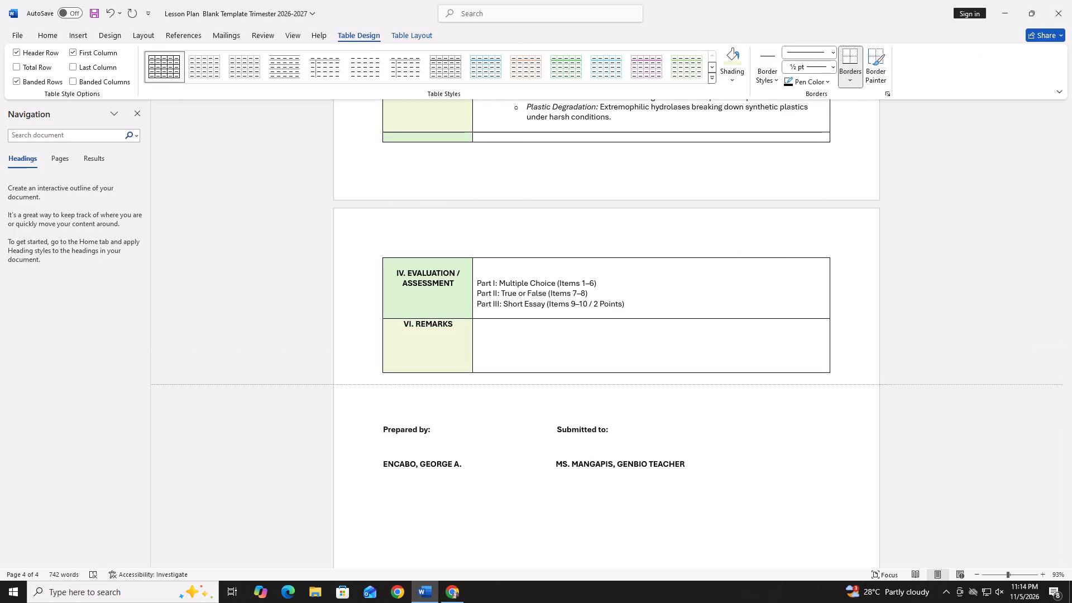
drag(587, 390, 606, 451)
drag(1071, 448, 1071, 496)
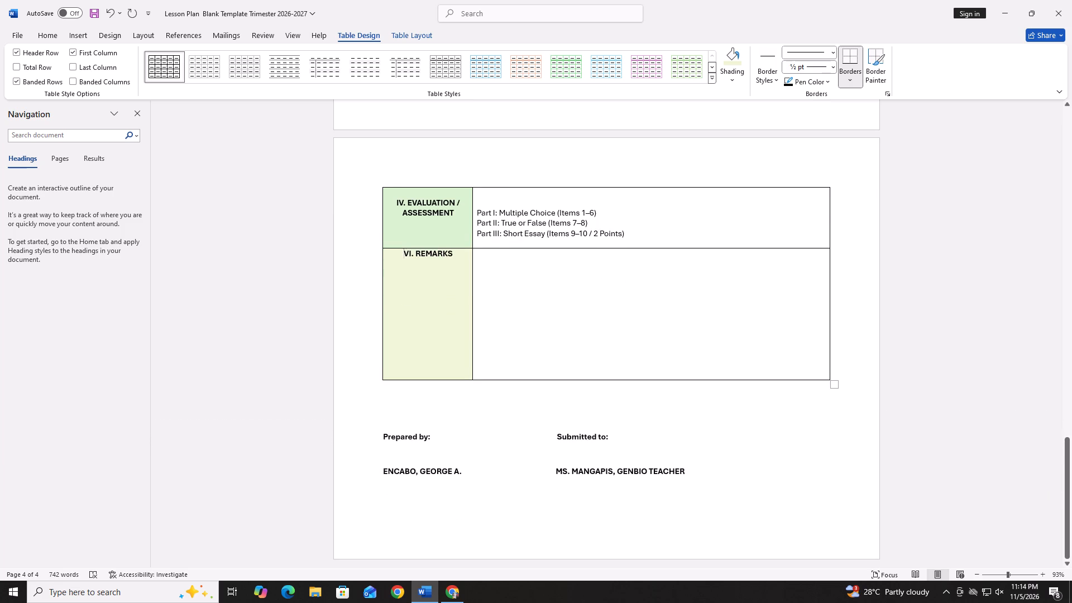
drag(677, 379, 690, 409)
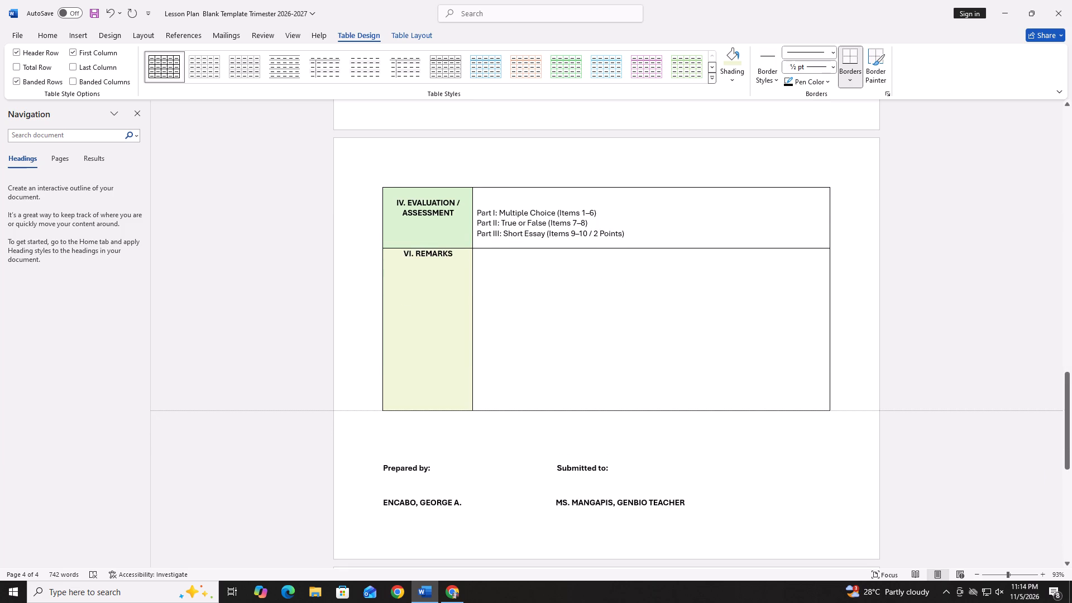
drag(690, 409, 691, 399)
click(703, 406)
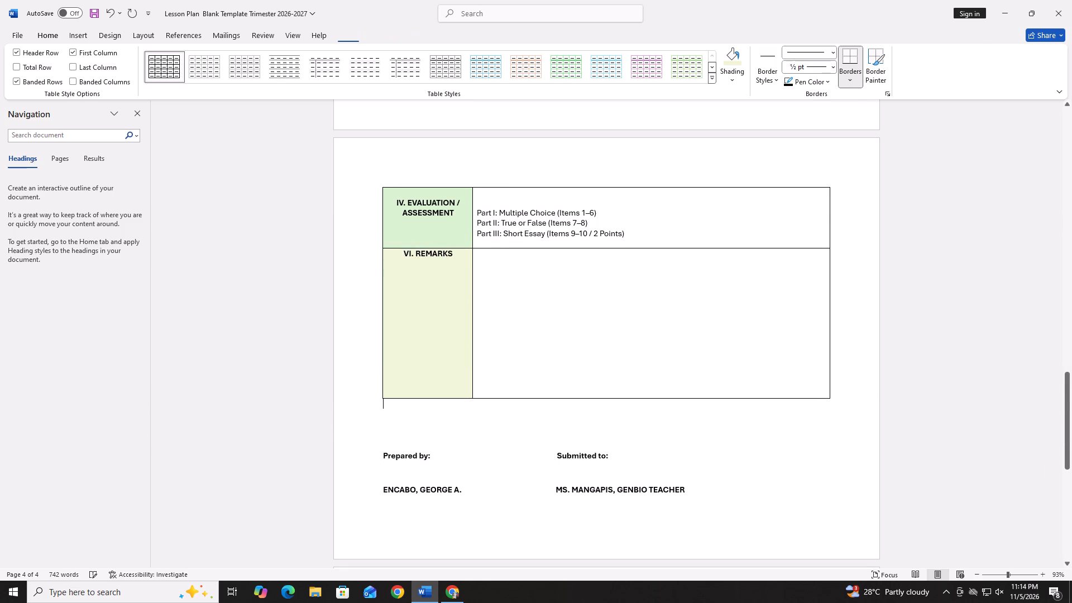
Delete the blank fifth page after the signature block.
drag(1071, 402, 1071, 384)
drag(1070, 377, 1068, 332)
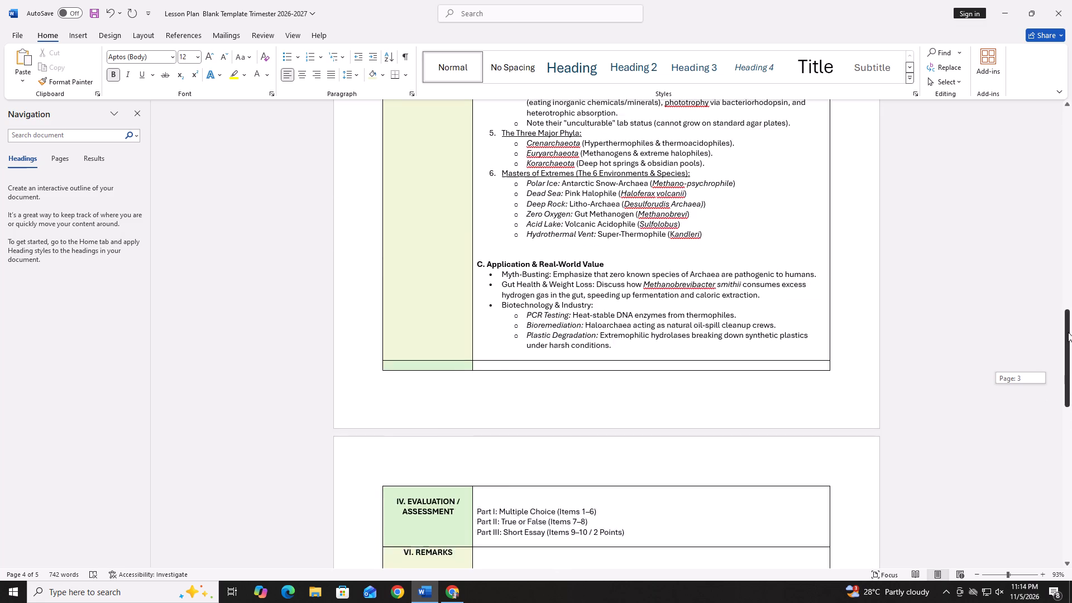
drag(1068, 332, 1071, 232)
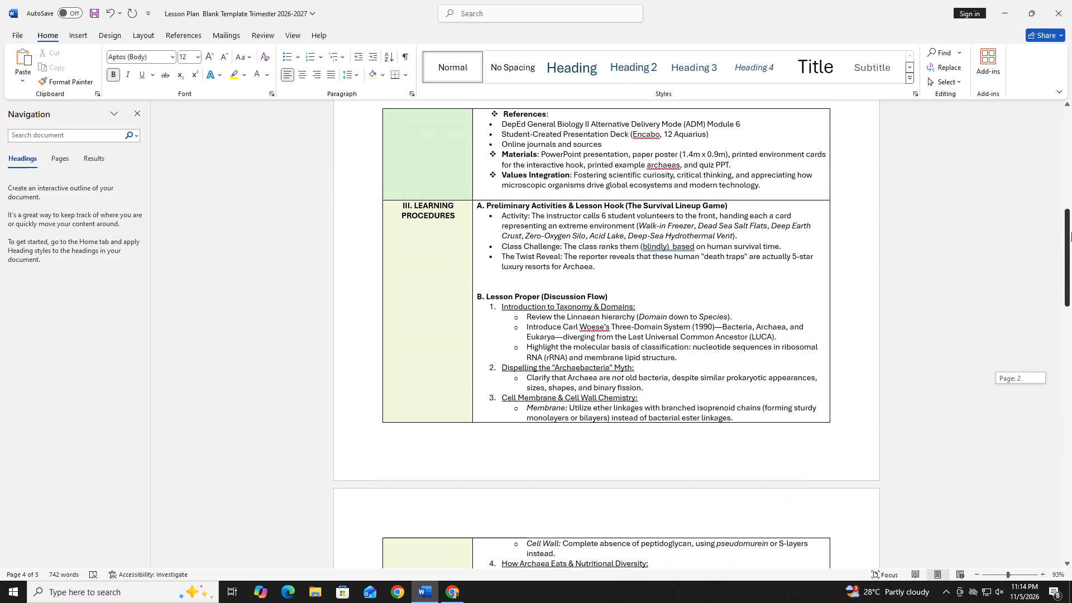
drag(1071, 232, 1071, 376)
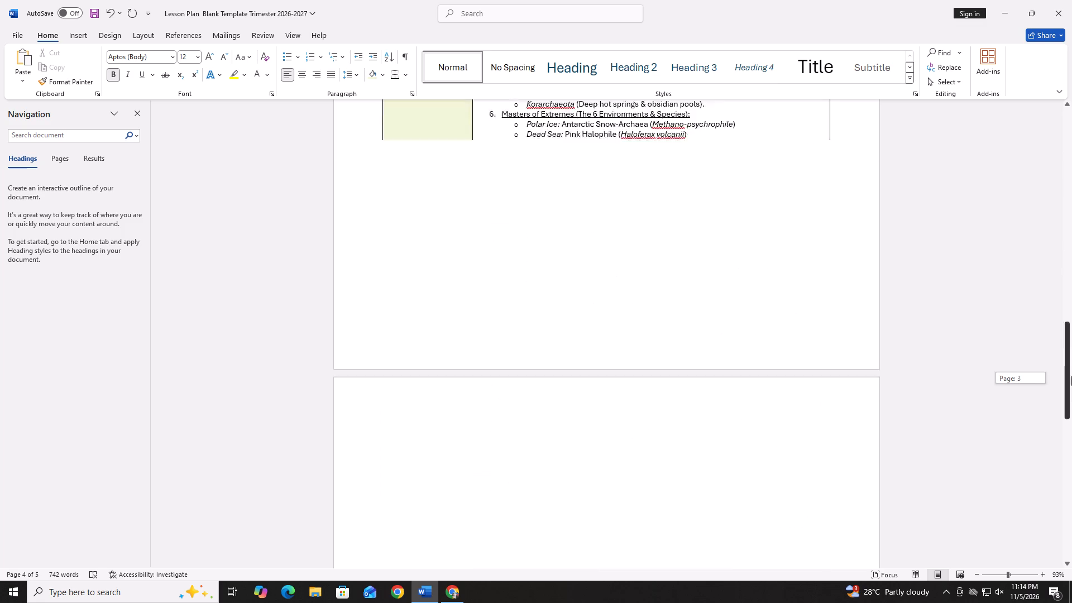
drag(1071, 376, 1071, 452)
click(1001, 576)
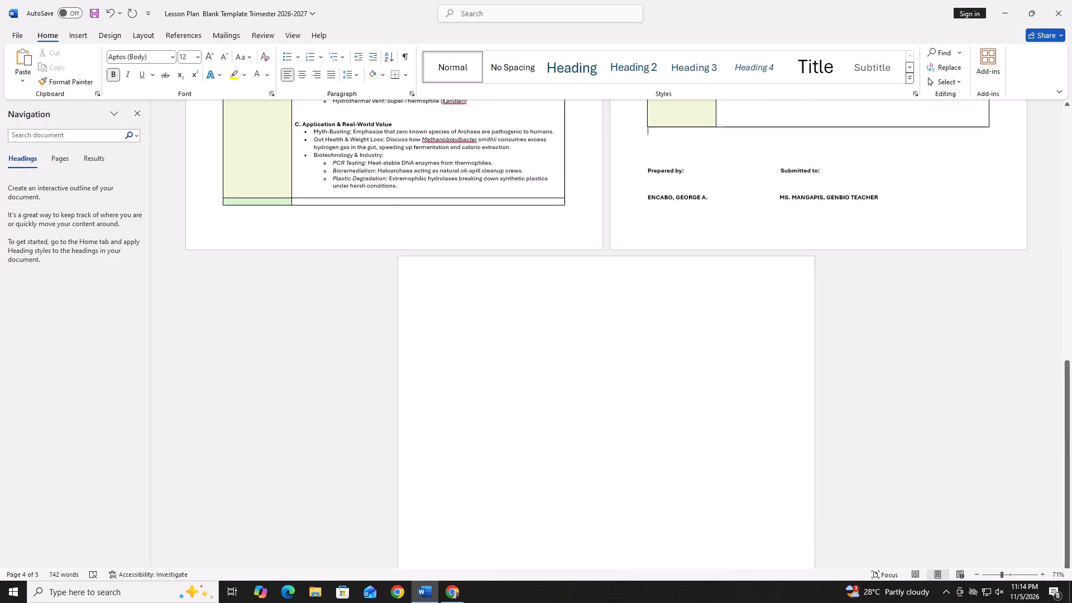
click(512, 314)
key(BackSpace)
key(BackSpace)
key(BackSpace)
key(BackSpace)
drag(433, 282, 528, 330)
key(BackSpace)
key(BackSpace)
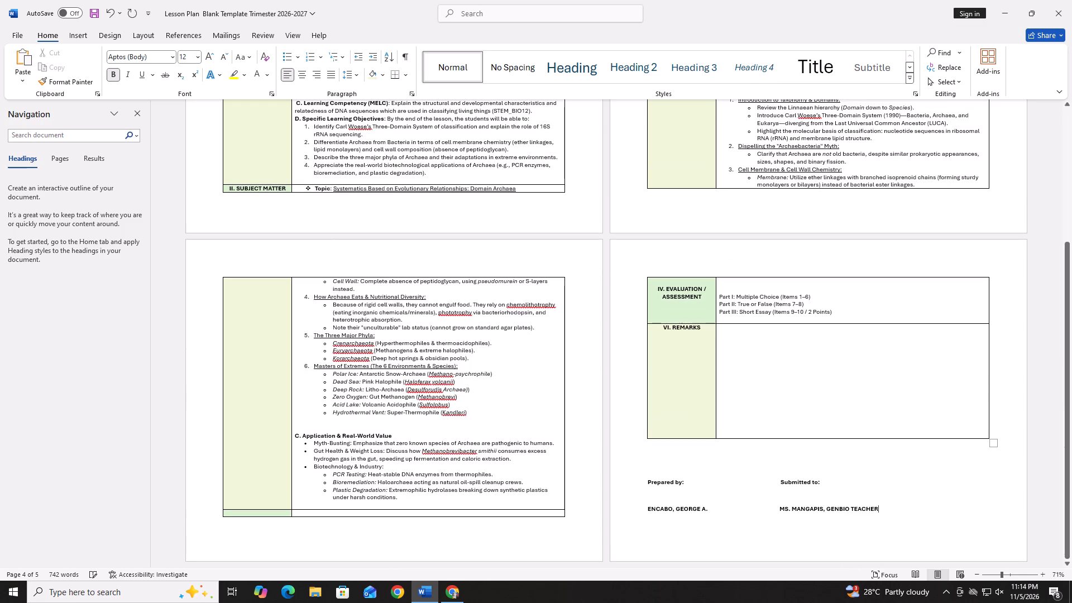
Reduce the empty space above "Part I: Multiple Choice" in the Evaluation / Assessment cell to a single blank line.
drag(1071, 319, 1071, 87)
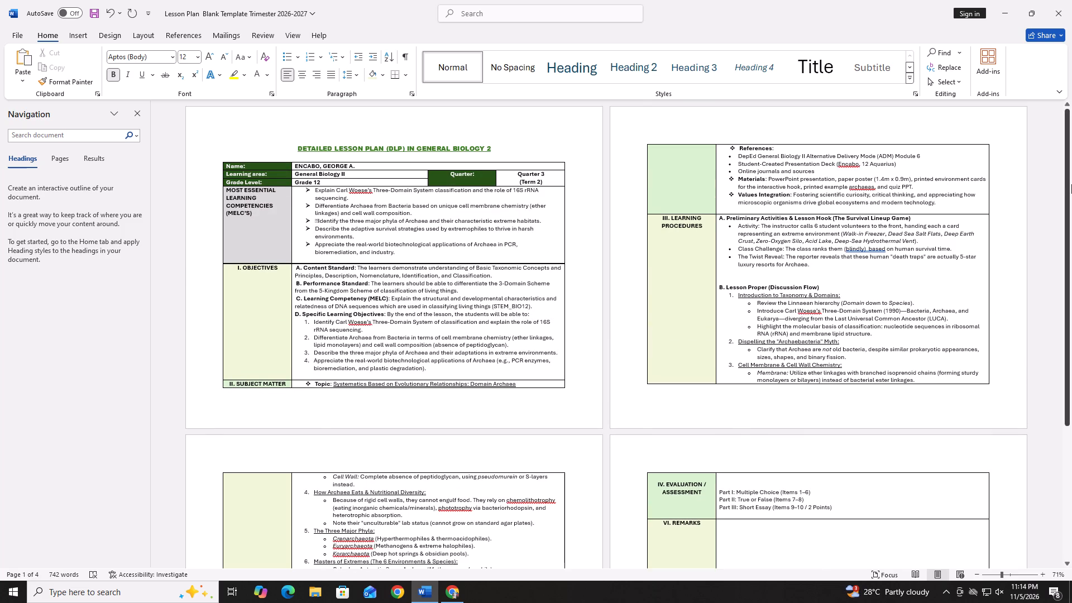
drag(1071, 184, 1071, 285)
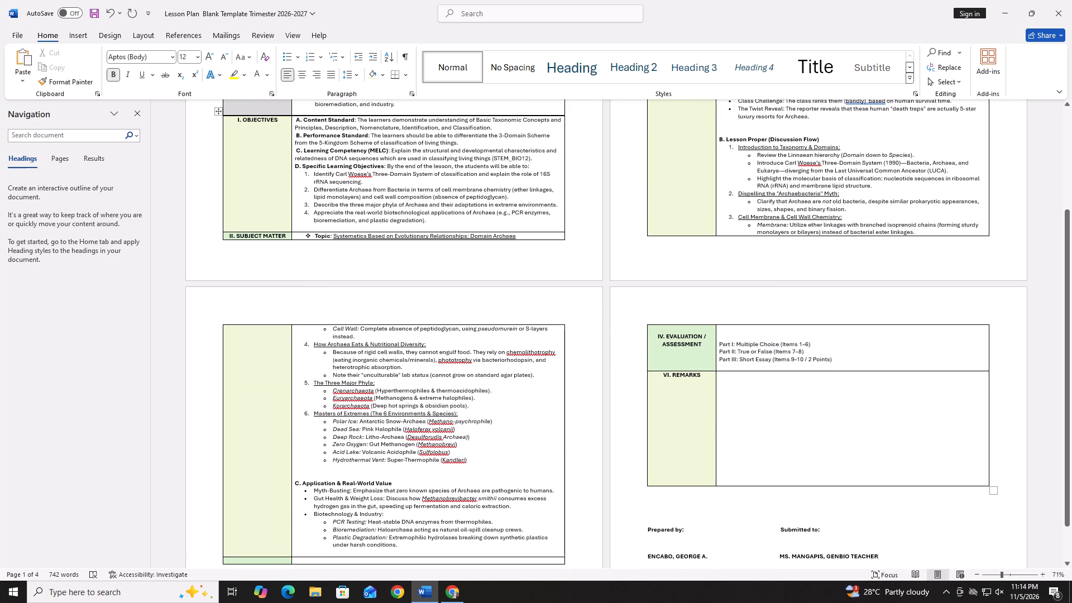
click(759, 337)
key(BackSpace)
key(BackSpace)
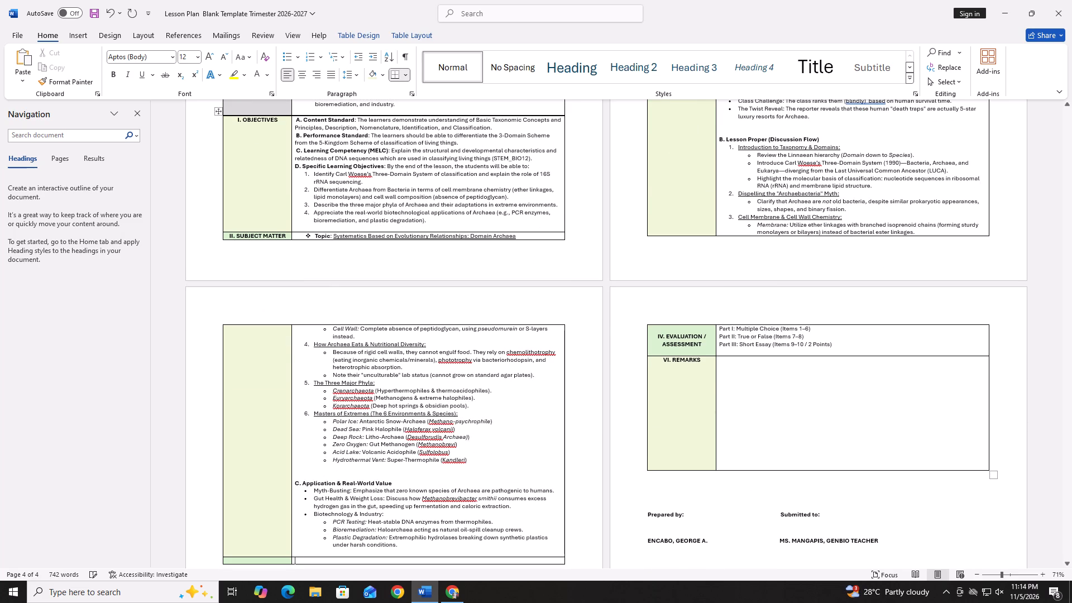
click(719, 331)
click(719, 331)
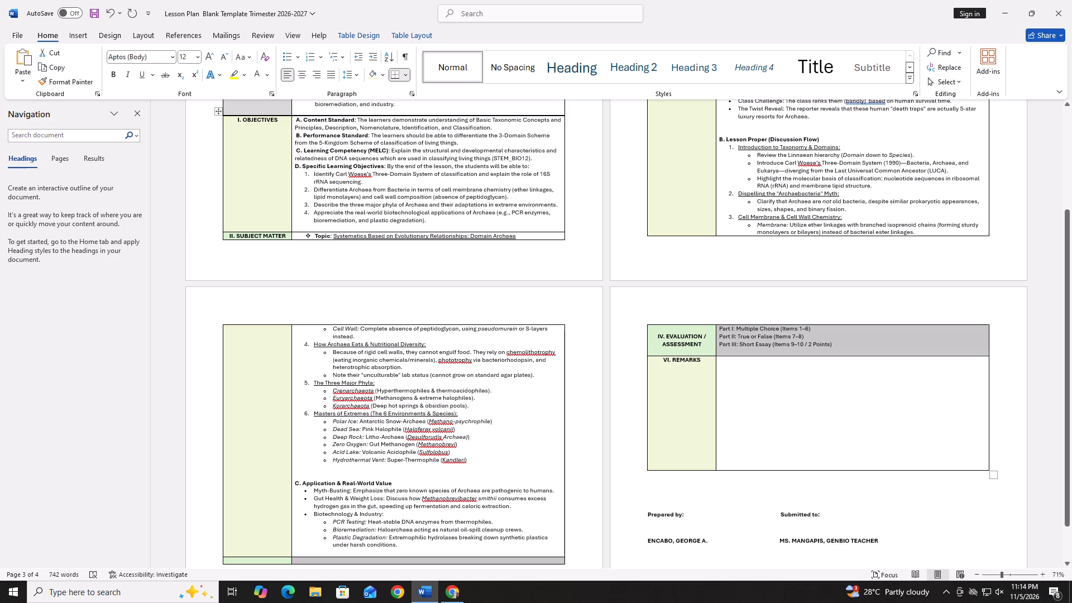
click(721, 330)
click(720, 329)
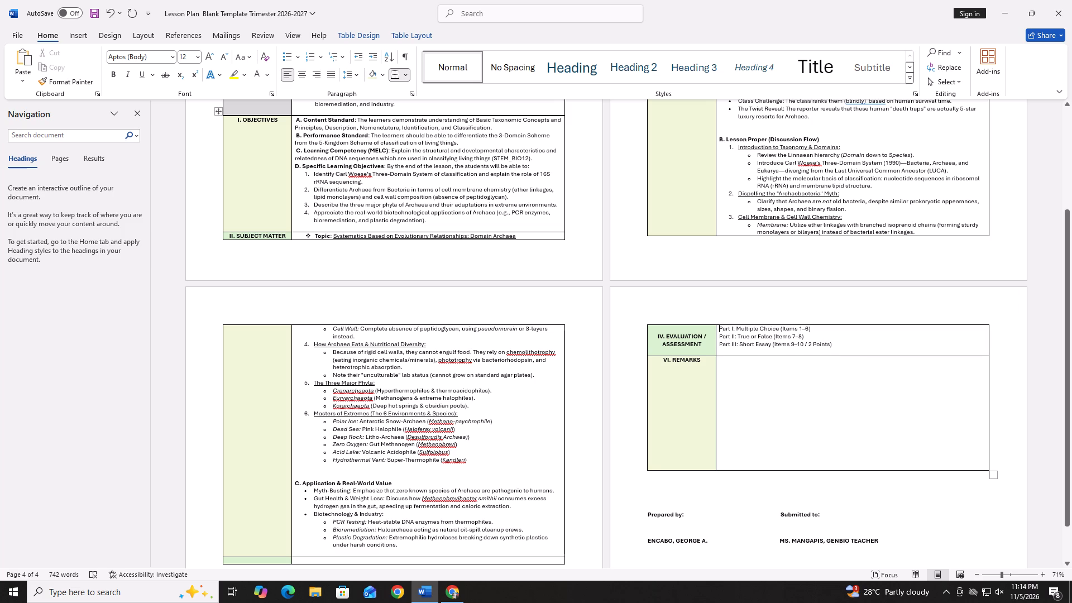
key(Return)
Check the layout of all four lesson plan pages together.
drag(1071, 278, 1071, 358)
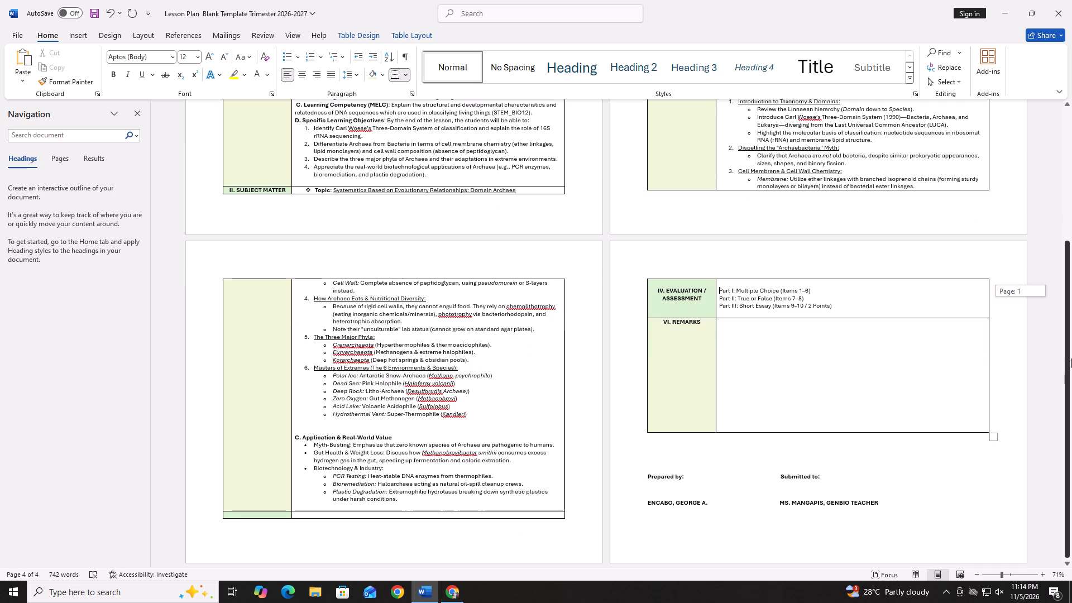
drag(1071, 358, 1071, 365)
drag(1071, 365, 1071, 161)
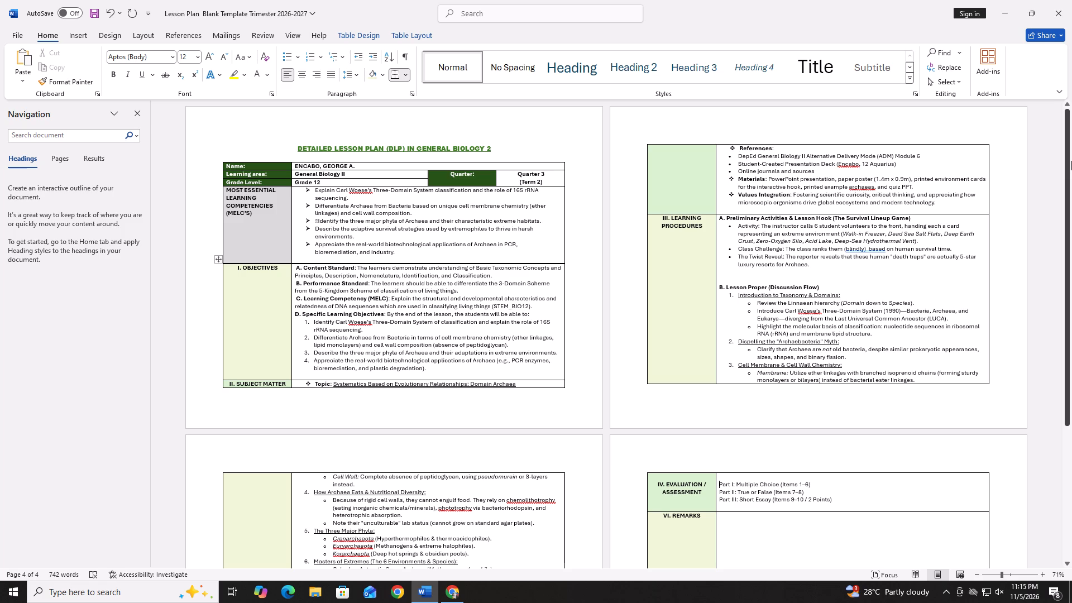
click(996, 574)
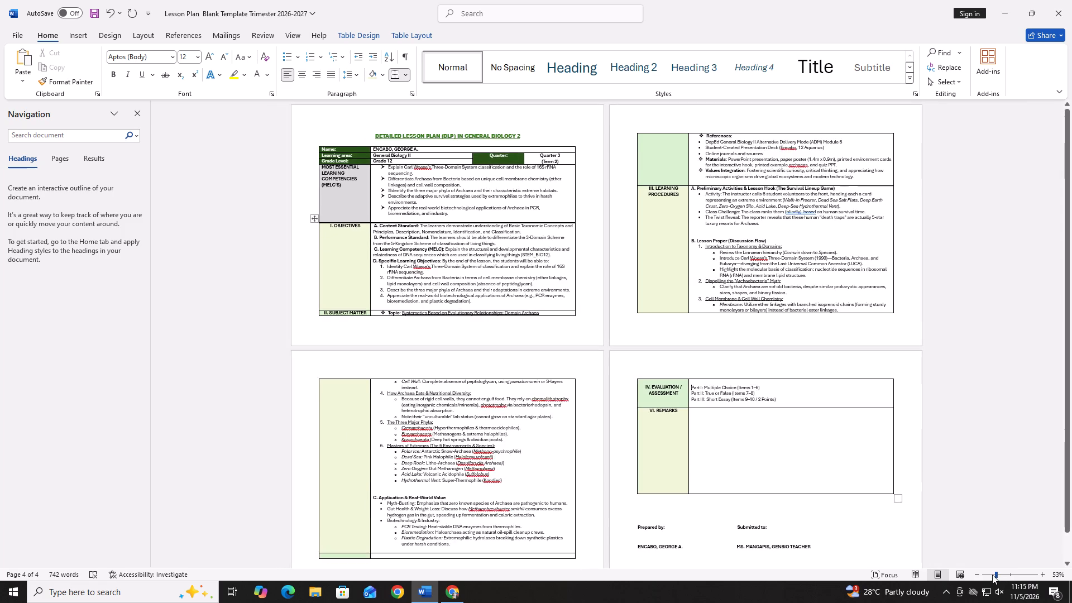
click(992, 575)
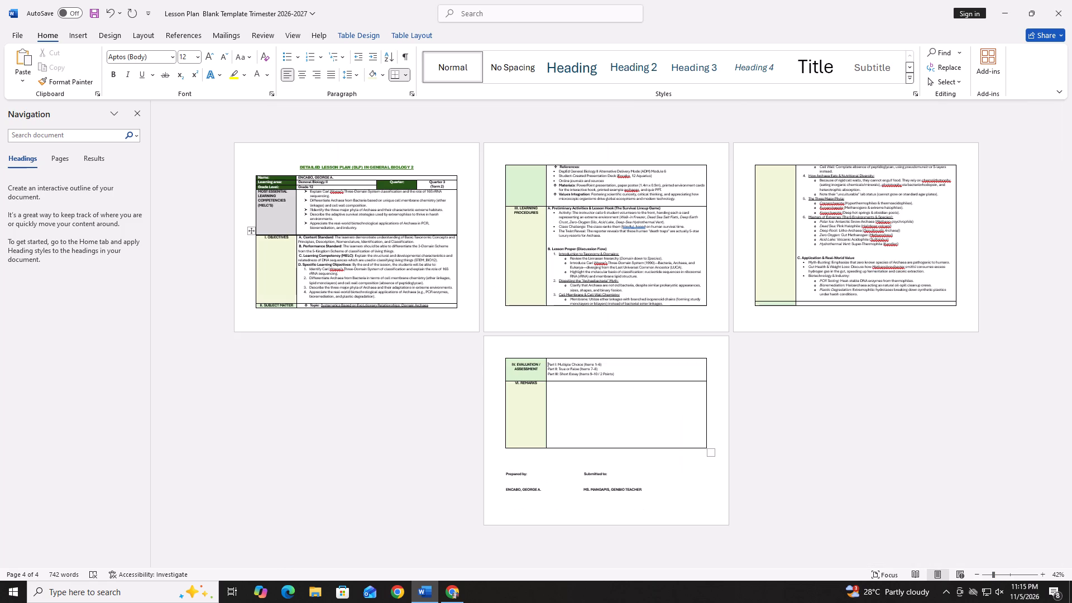
click(456, 593)
click(380, 0)
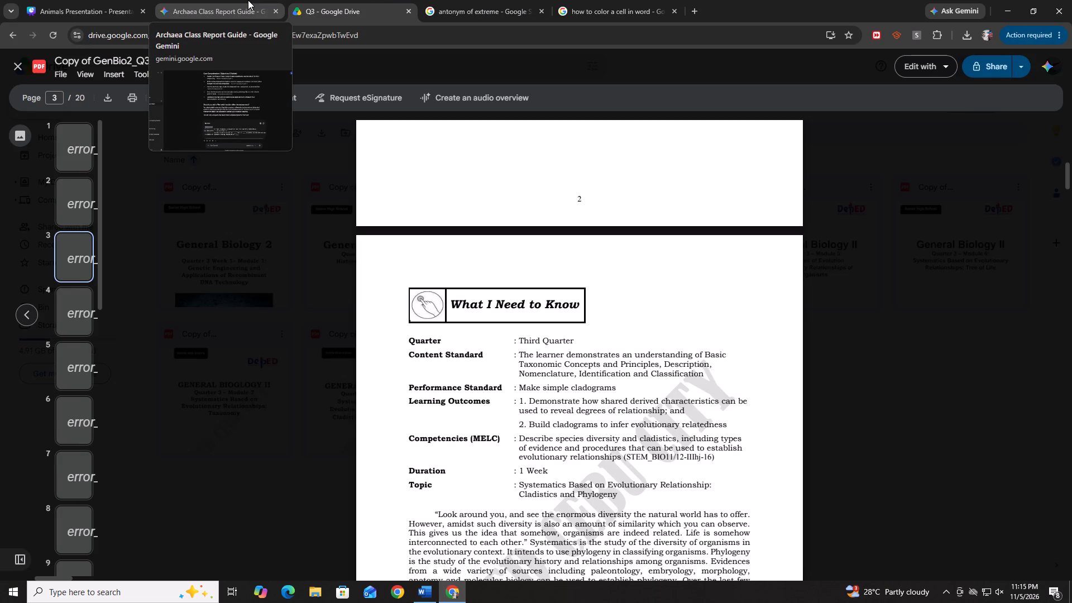
click(427, 595)
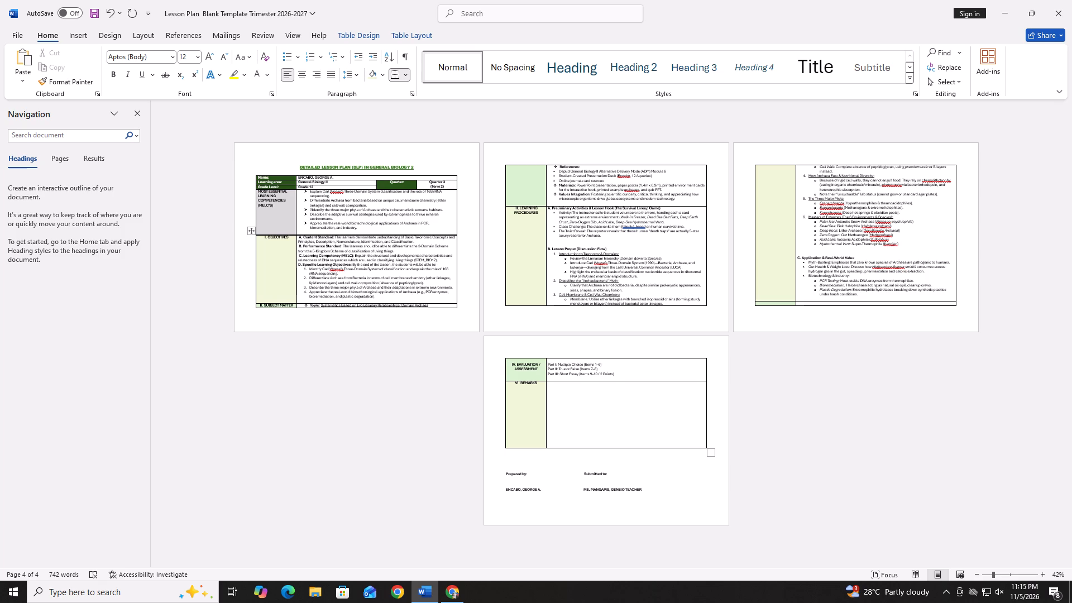